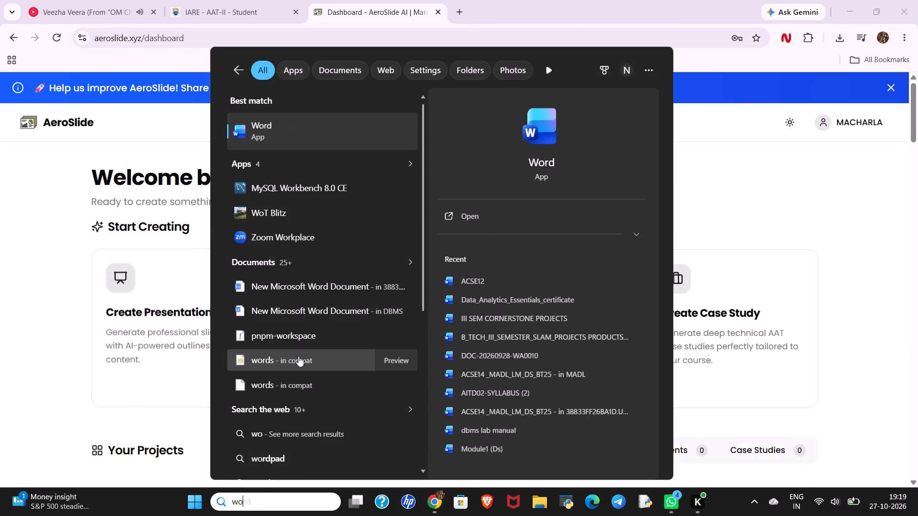
Search the installed apps for w, launch WPS Office and dismiss its start-up pop-up.
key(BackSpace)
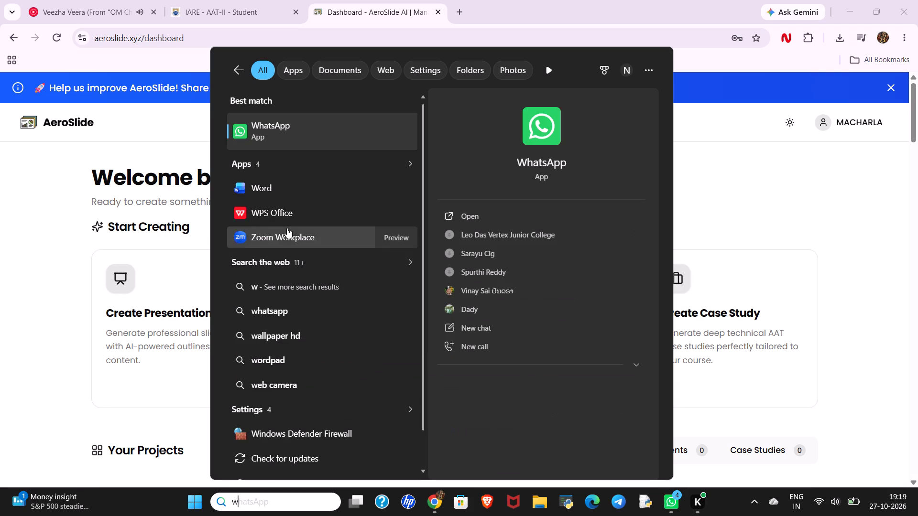
click(280, 212)
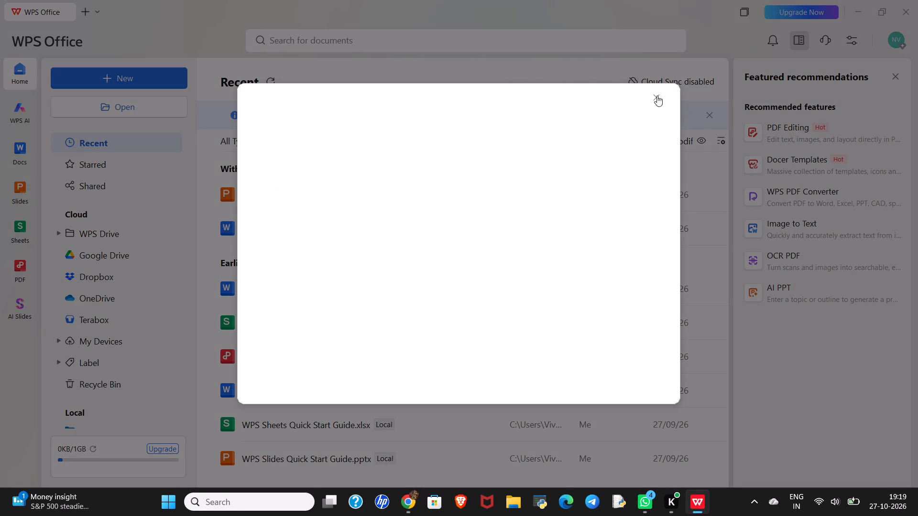
click(653, 95)
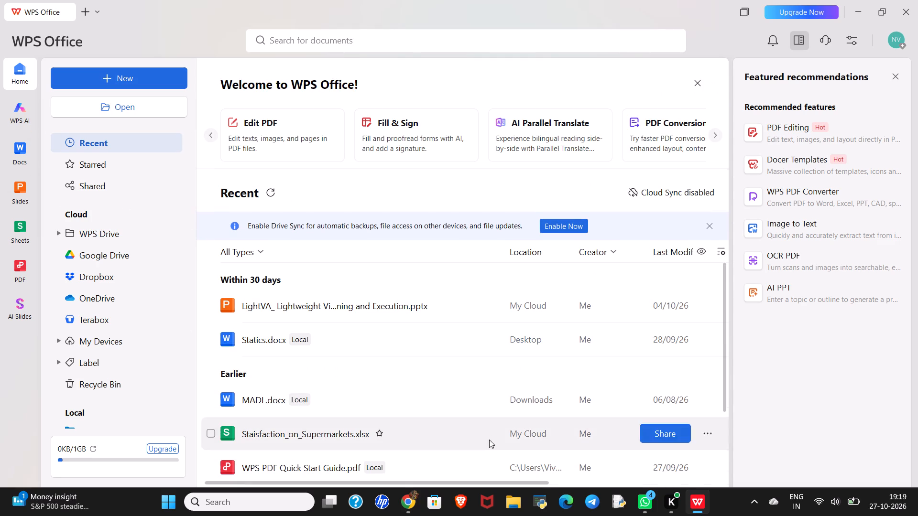
Open a File Explorer window over WPS Office to browse the stored files.
double_click(515, 507)
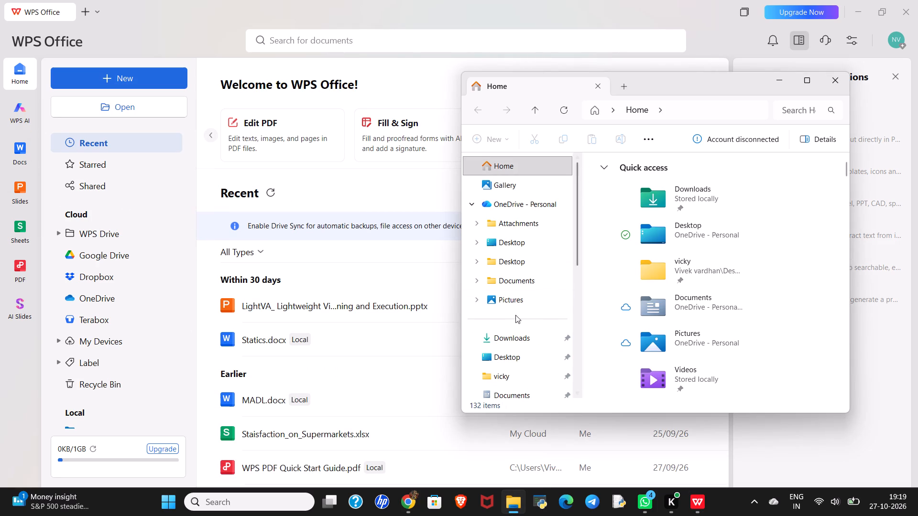
Open the balu assessment file from the Downloads folder with WPS Office.
click(519, 337)
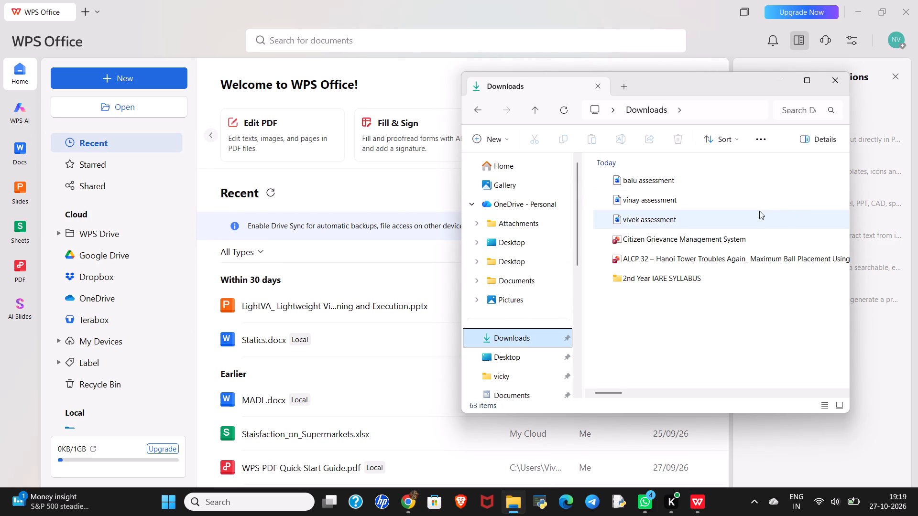
click(739, 177)
right_click(739, 177)
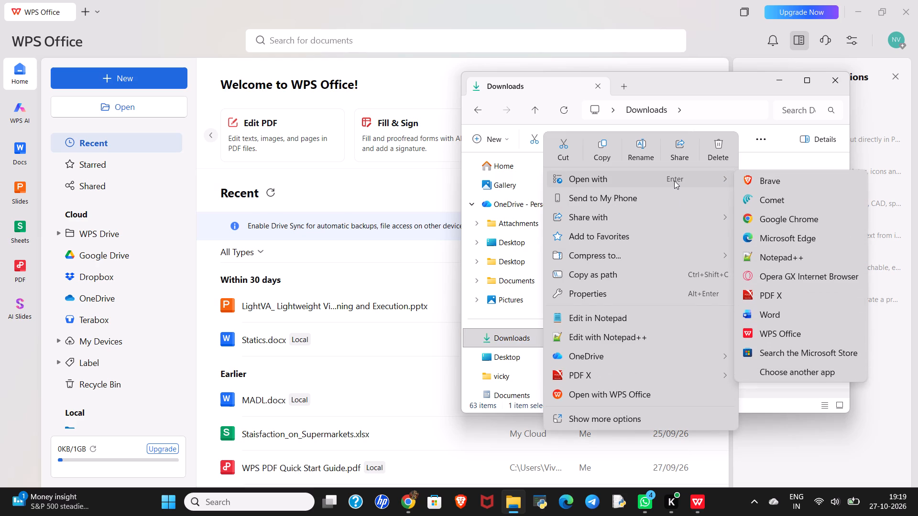
click(771, 336)
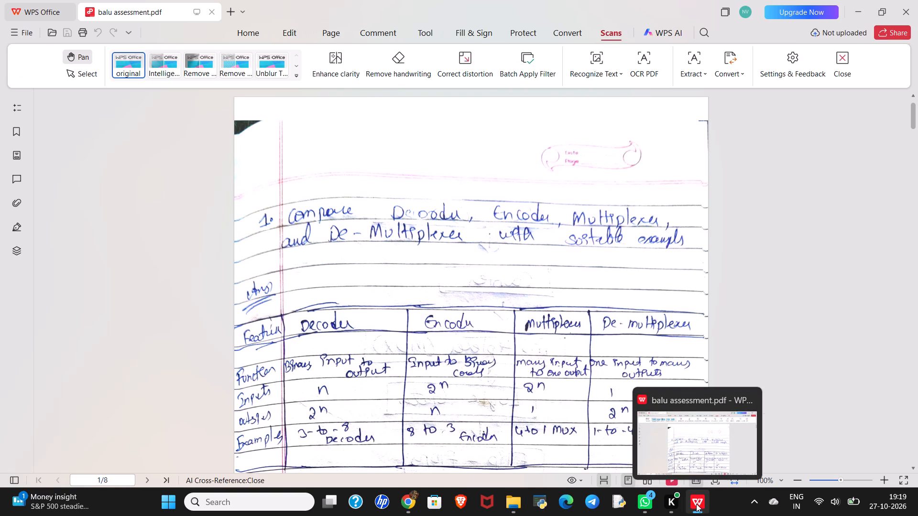
Examine the first page of the scanned assessment, dismiss the upgrade banner, and show the page-management view.
scroll(360, 224, down, 5)
scroll(360, 224, up, 9)
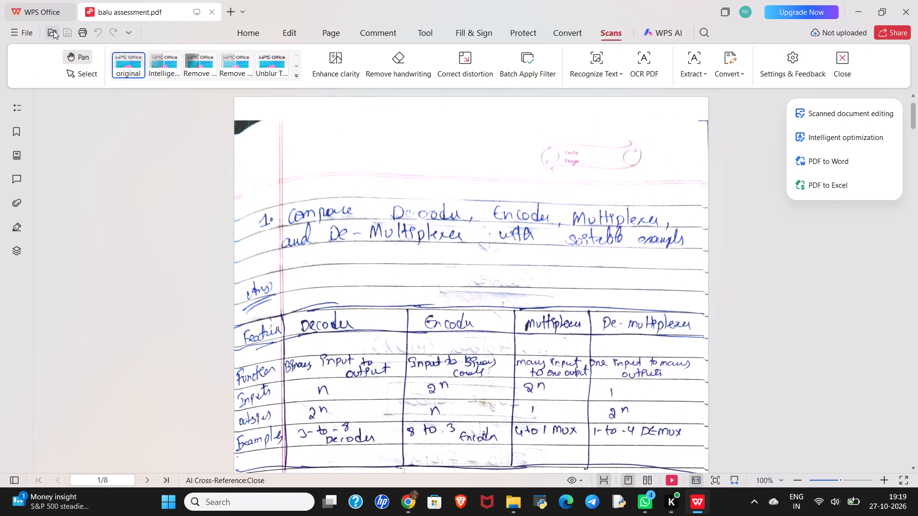
scroll(579, 186, down, 7)
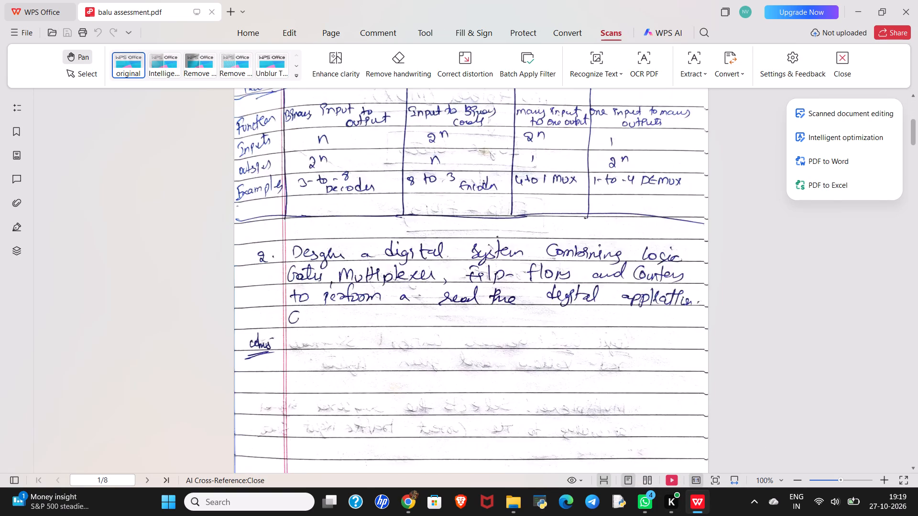
scroll(579, 186, up, 11)
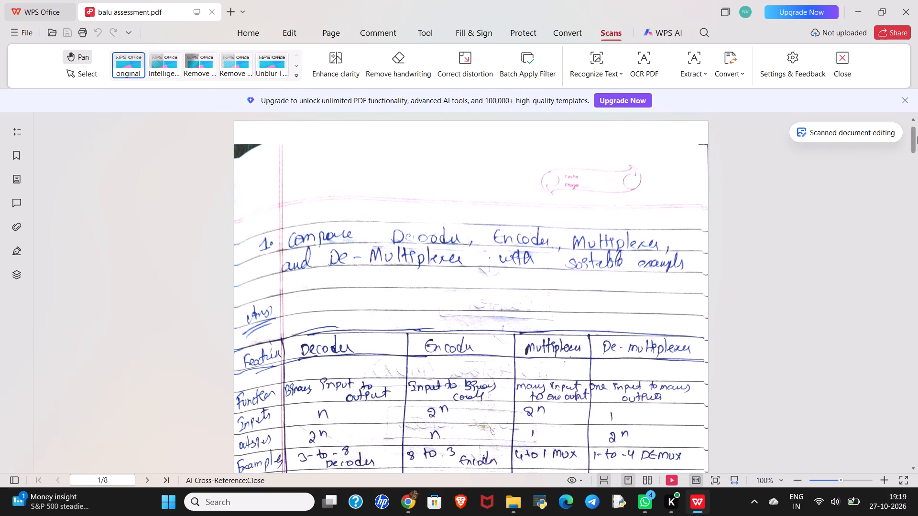
click(906, 100)
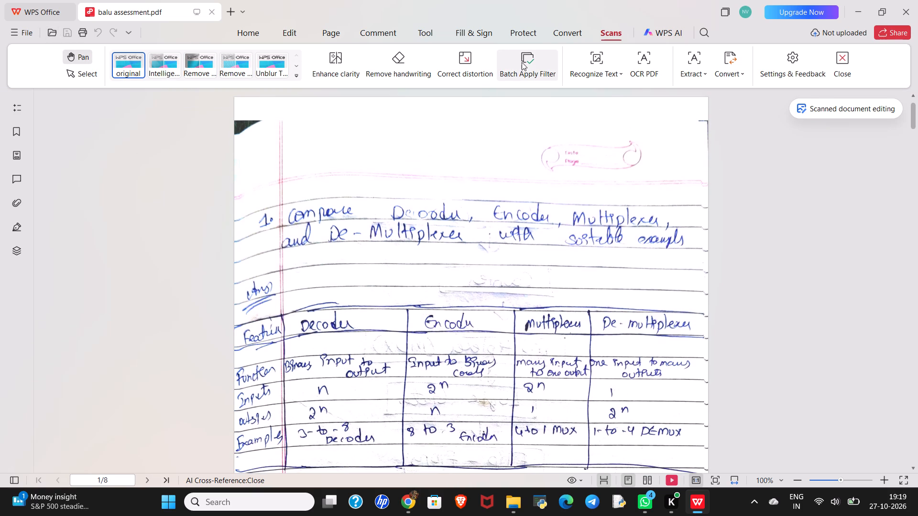
click(321, 32)
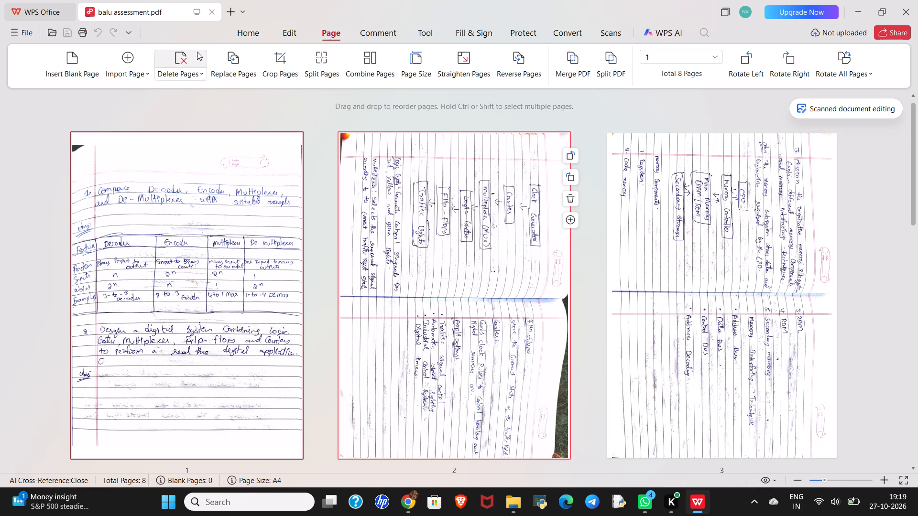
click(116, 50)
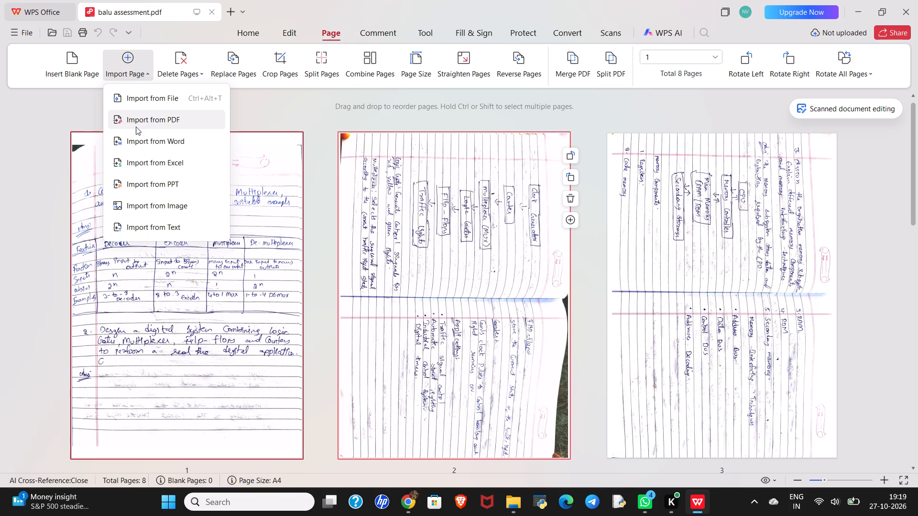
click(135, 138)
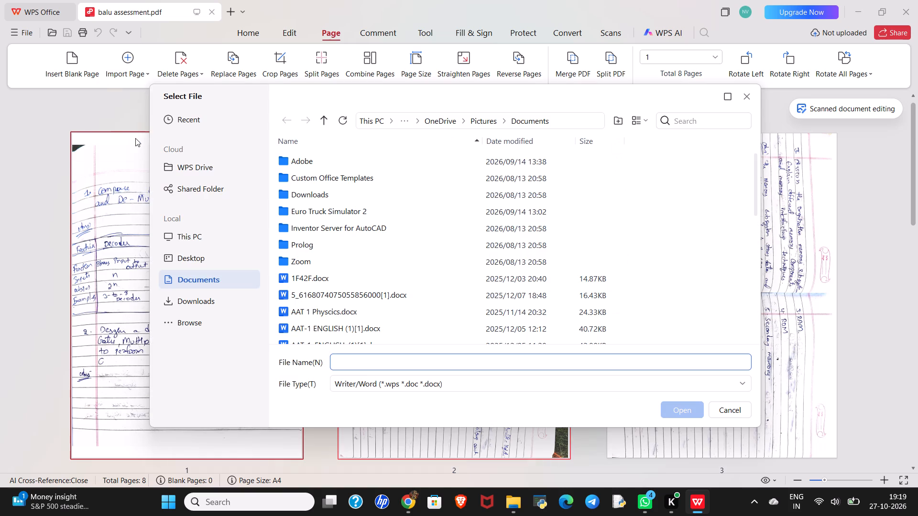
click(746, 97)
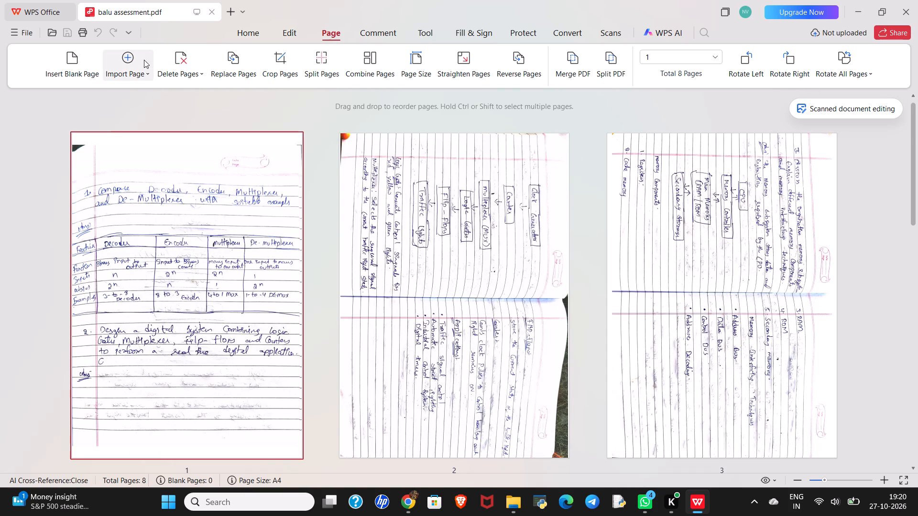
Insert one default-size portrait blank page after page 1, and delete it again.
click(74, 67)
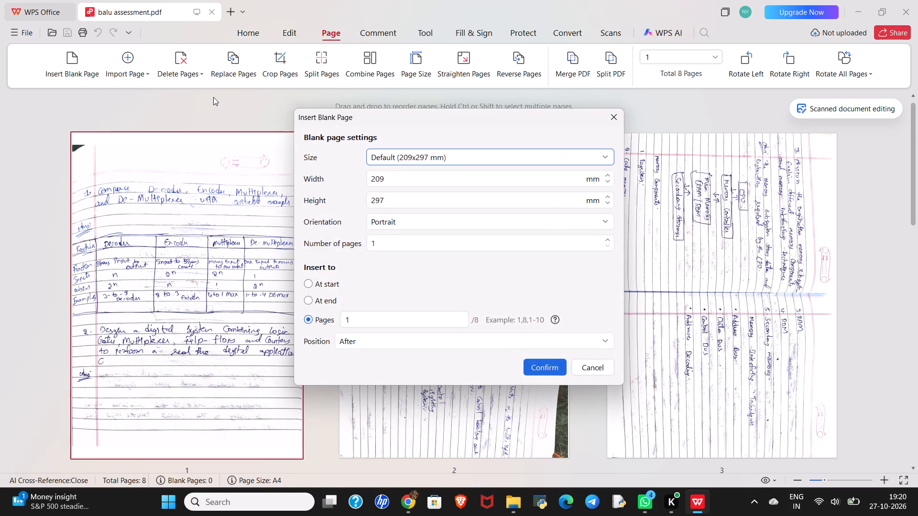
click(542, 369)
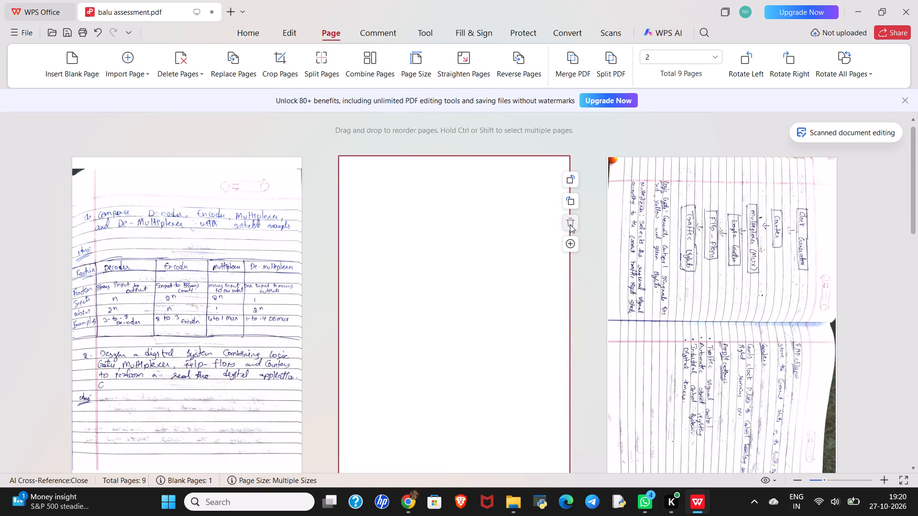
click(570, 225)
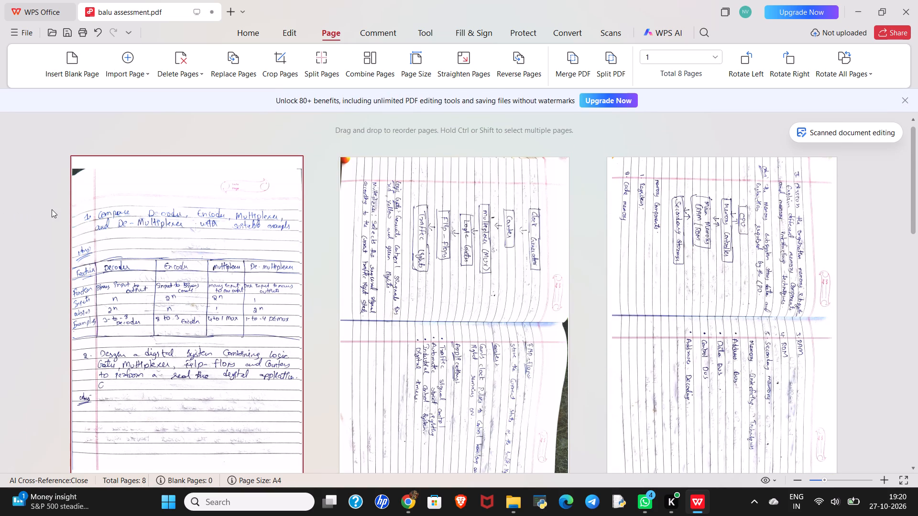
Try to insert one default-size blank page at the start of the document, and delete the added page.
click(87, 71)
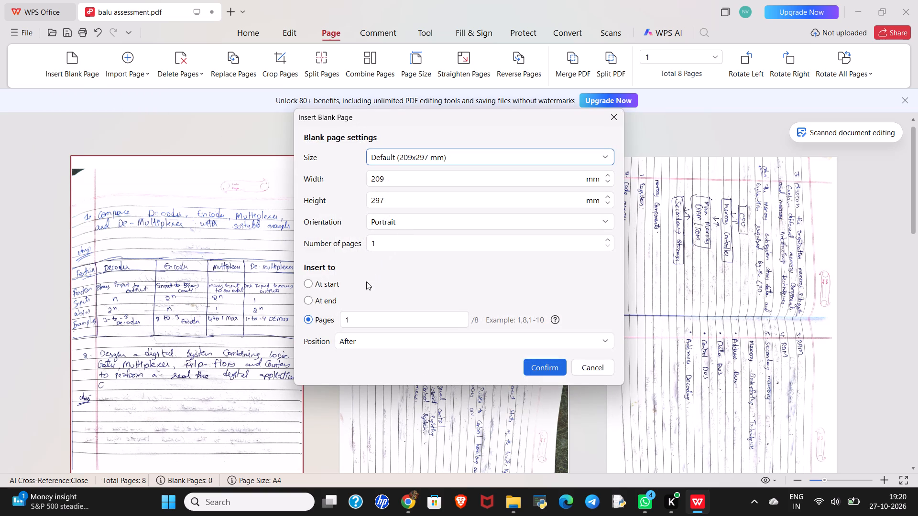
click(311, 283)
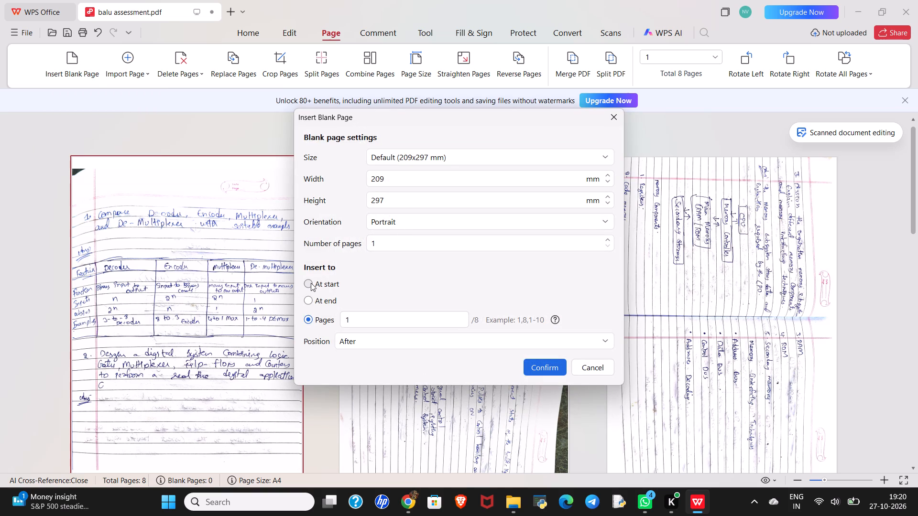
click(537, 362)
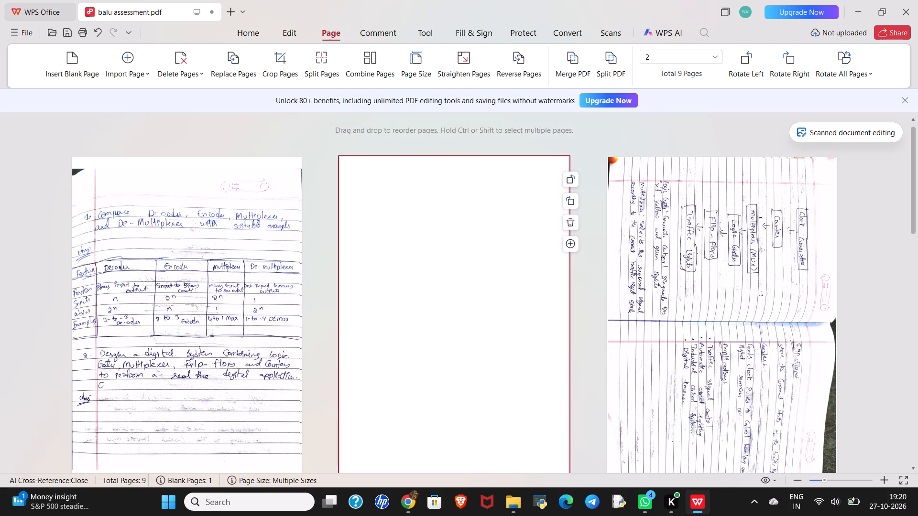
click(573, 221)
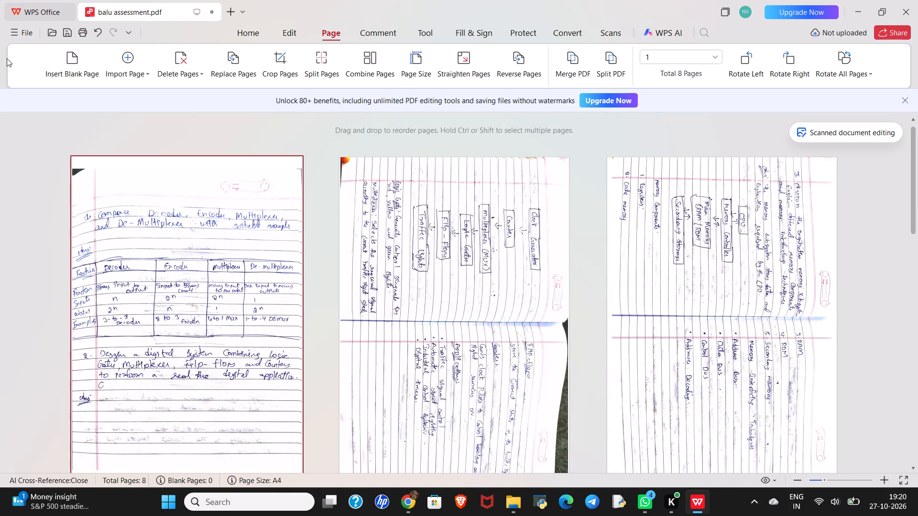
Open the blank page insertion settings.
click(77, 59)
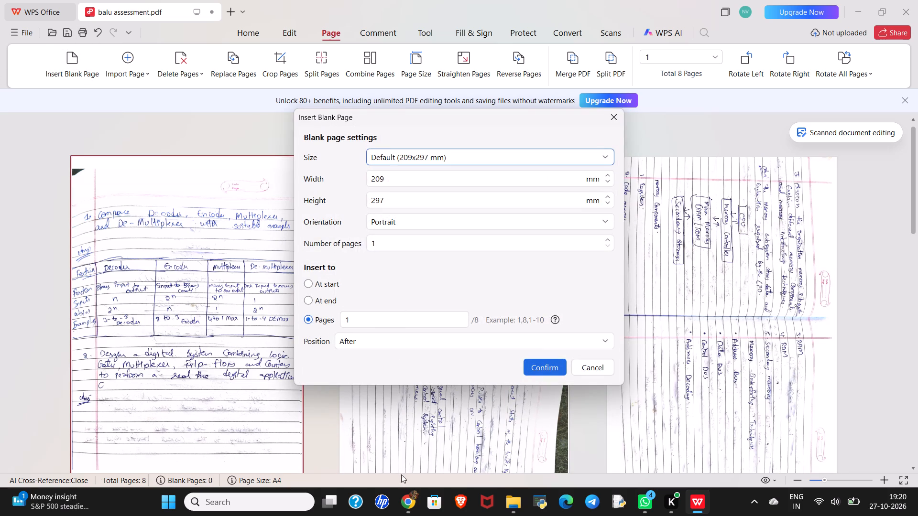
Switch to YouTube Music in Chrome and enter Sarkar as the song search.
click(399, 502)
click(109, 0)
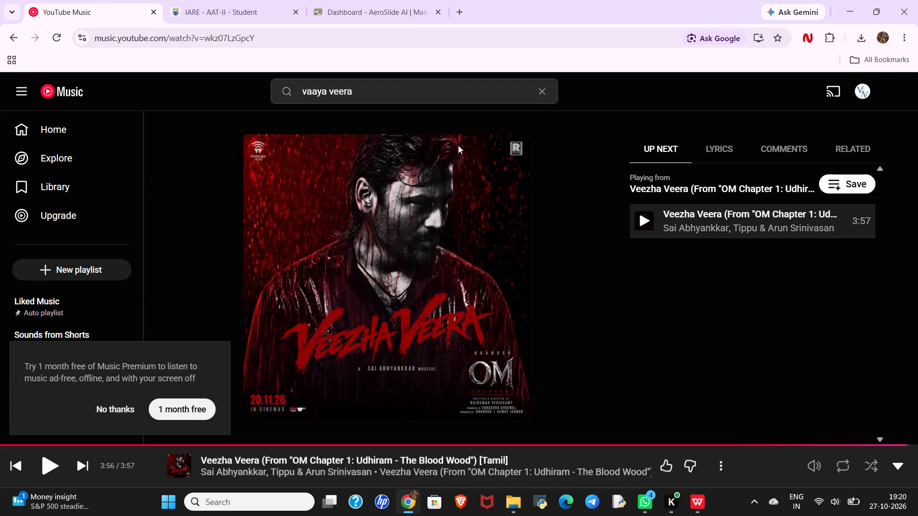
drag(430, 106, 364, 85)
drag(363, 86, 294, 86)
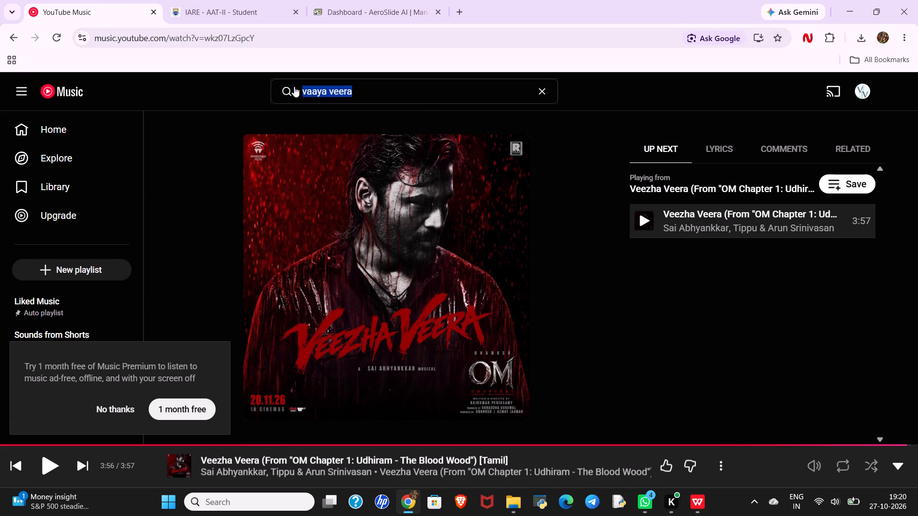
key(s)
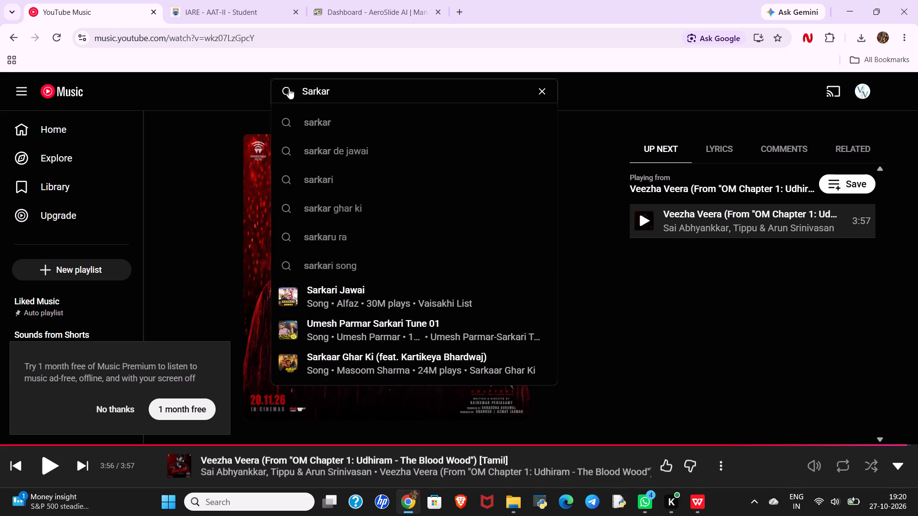
Replace the music search with "Naa kanti" and play the Naa Kanti Meedha Kunuke video.
click(368, 83)
key(BackSpace)
key(BackSpace)
key(BackSpace)
key(BackSpace)
key(BackSpace)
key(BackSpace)
key(BackSpace)
key(BackSpace)
key(BackSpace)
key(BackSpace)
key(BackSpace)
key(BackSpace)
key(BackSpace)
key(BackSpace)
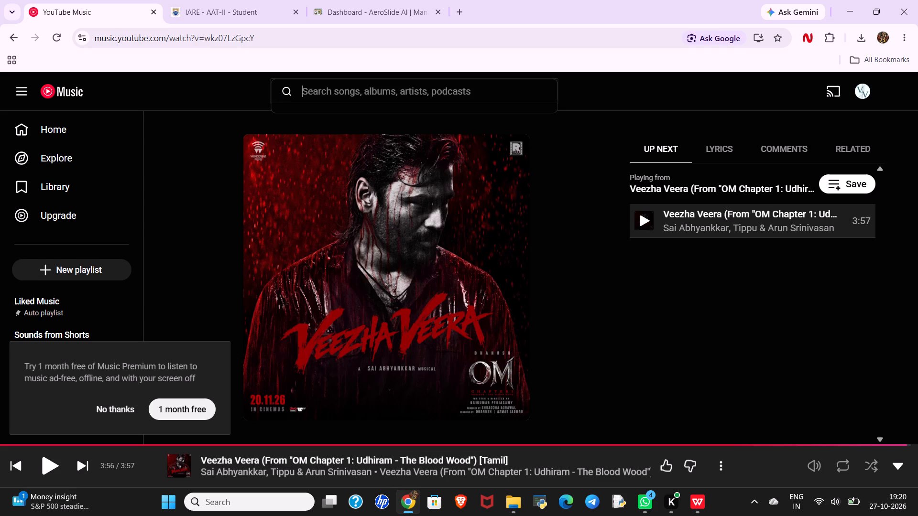
text(aa k)
text(anti)
key(space)
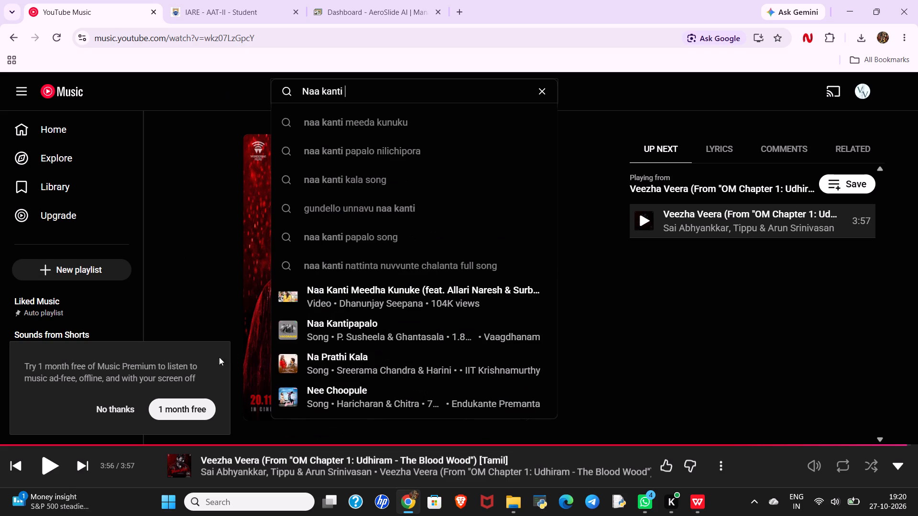
click(287, 296)
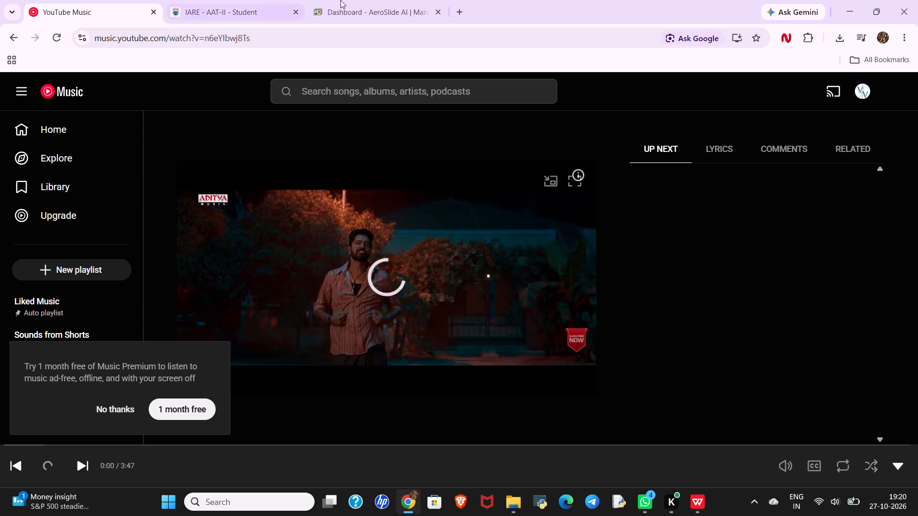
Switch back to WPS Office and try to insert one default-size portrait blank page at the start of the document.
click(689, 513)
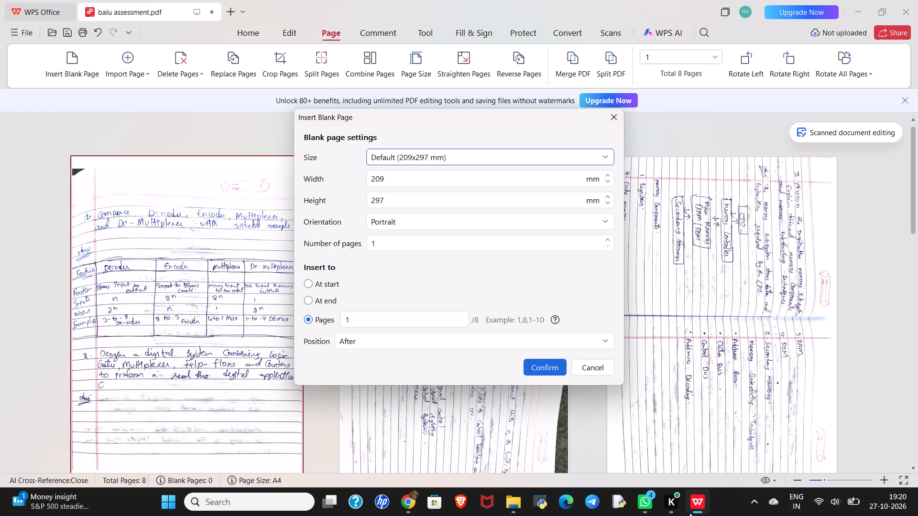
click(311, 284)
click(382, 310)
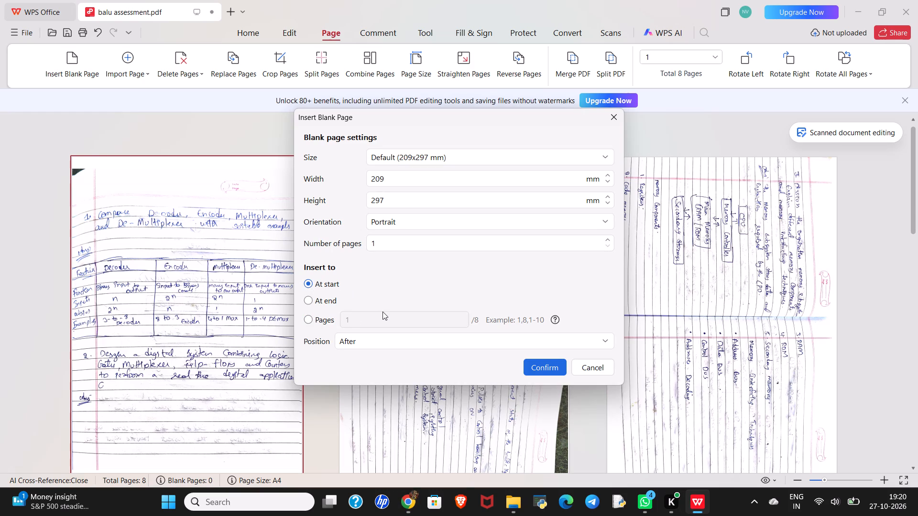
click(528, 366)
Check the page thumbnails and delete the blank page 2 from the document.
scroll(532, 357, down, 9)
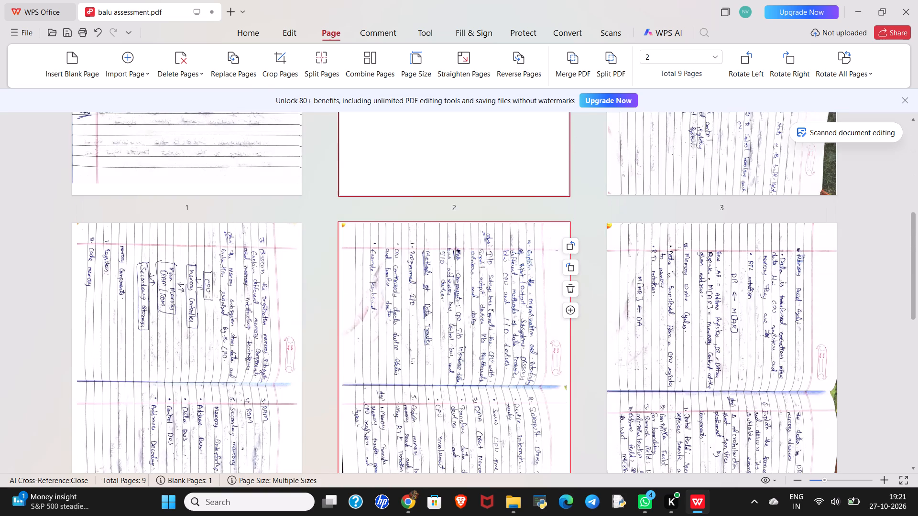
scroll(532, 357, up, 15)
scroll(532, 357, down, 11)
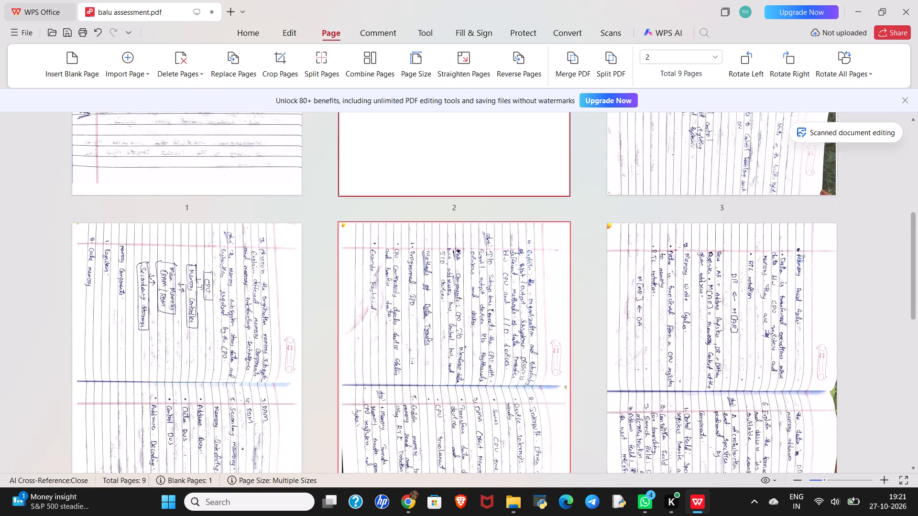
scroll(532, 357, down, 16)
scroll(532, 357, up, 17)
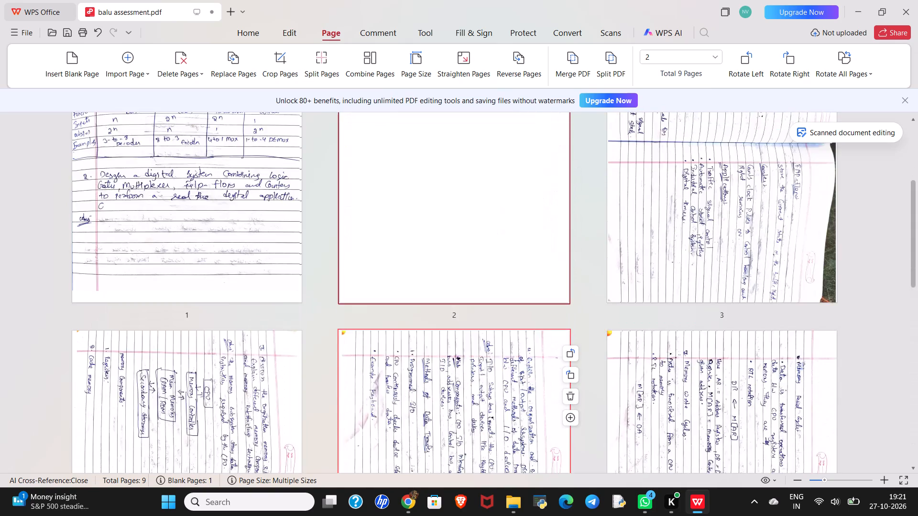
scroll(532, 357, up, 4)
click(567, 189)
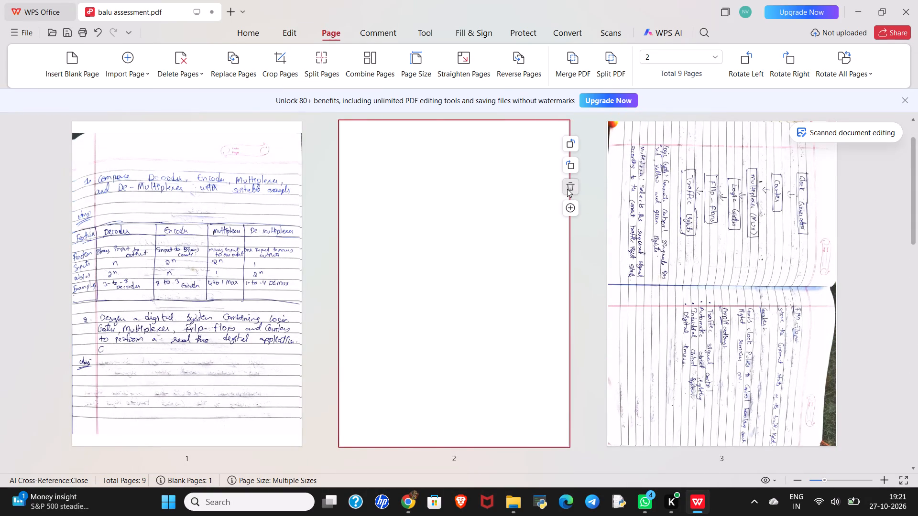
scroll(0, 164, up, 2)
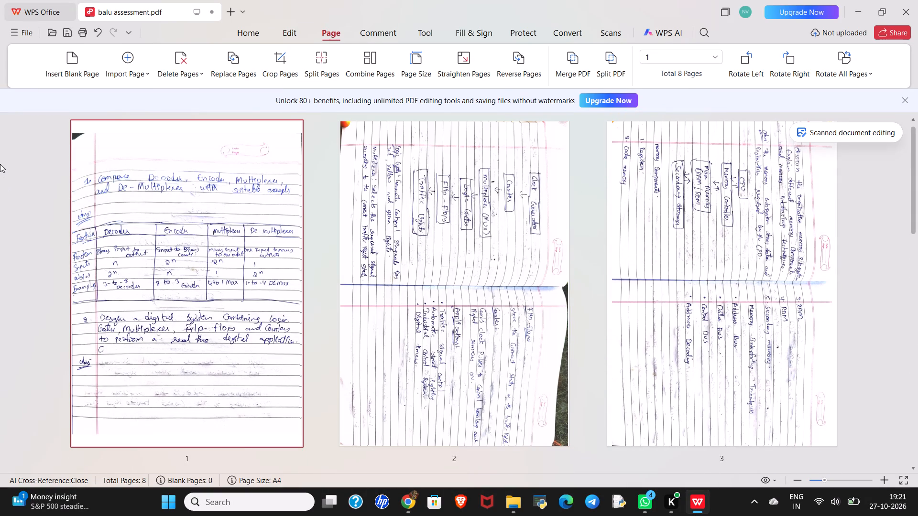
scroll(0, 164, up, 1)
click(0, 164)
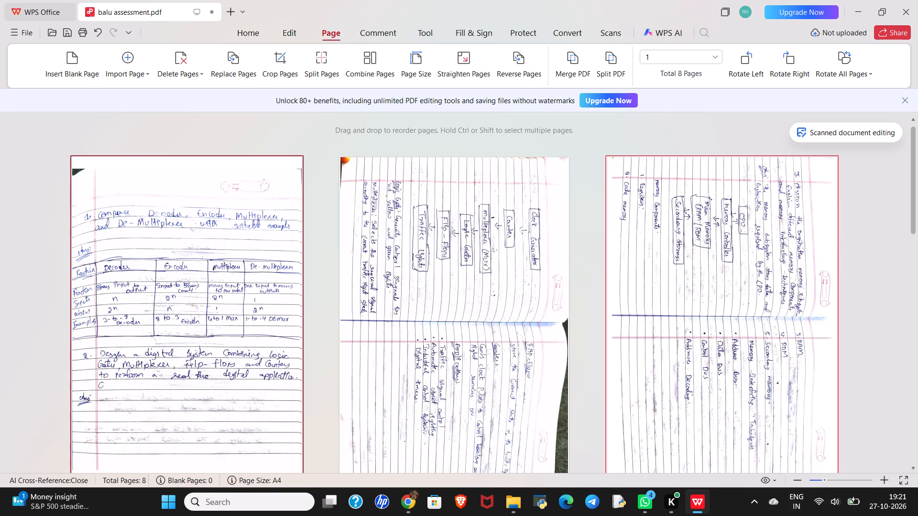
Go to the WPS Office home page, leaving the assessment PDF open.
click(43, 12)
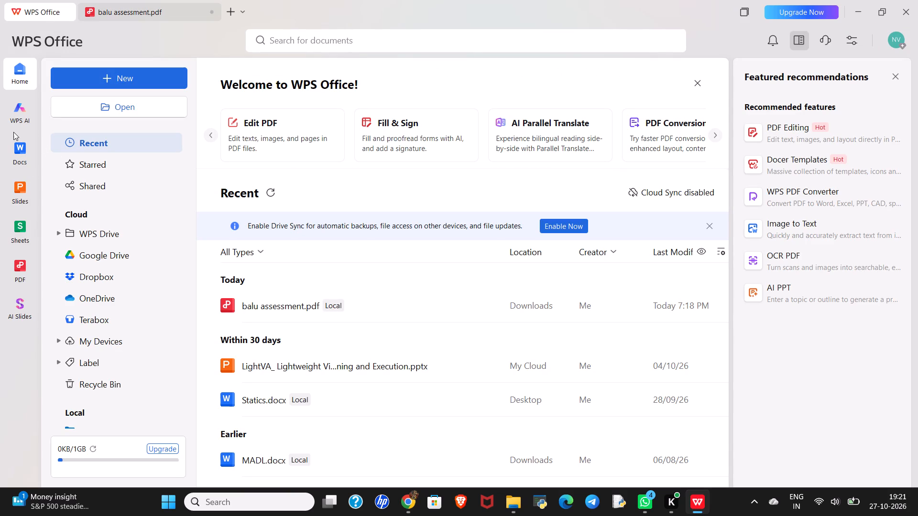
Create a new blank text document in WPS Docs.
click(17, 149)
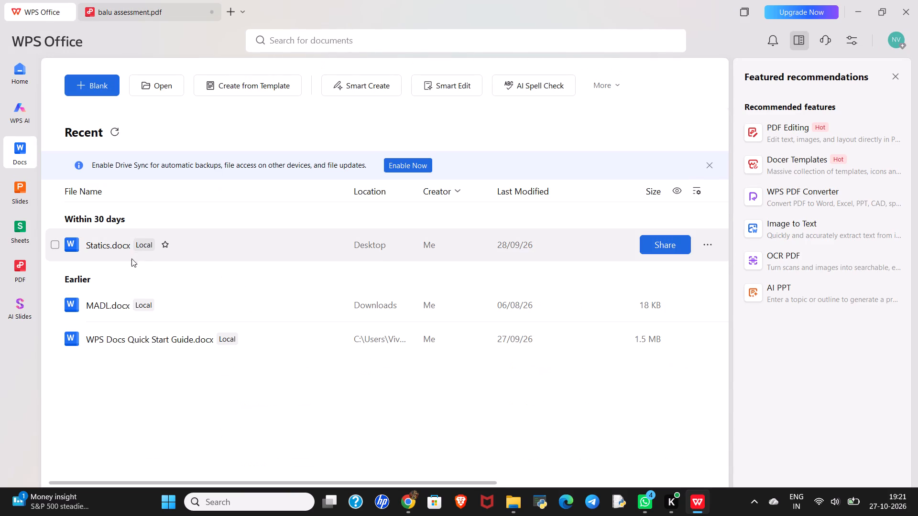
click(87, 83)
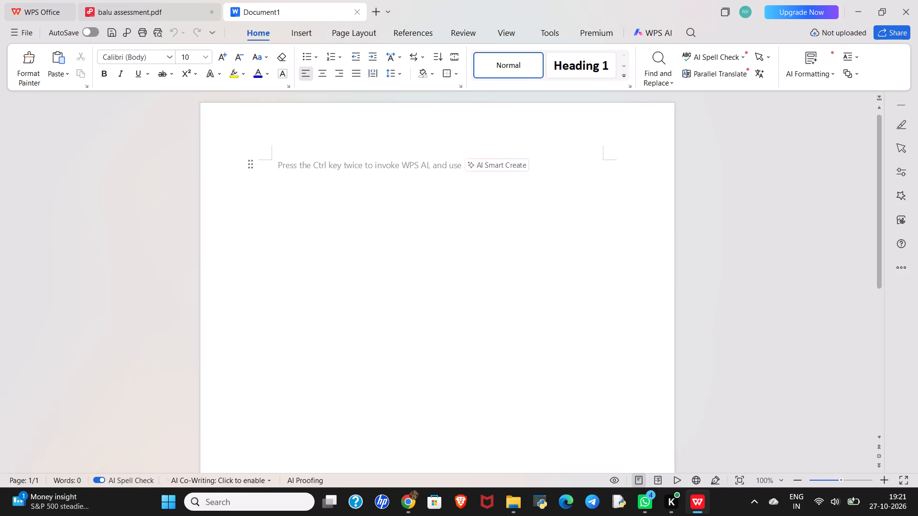
Switch to Chrome and search Google for "IARE" in a new tab.
click(418, 505)
click(462, 11)
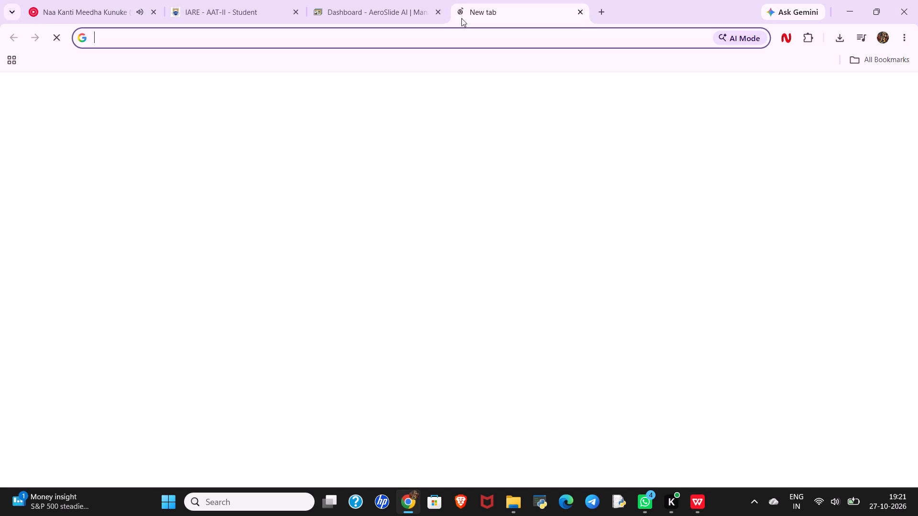
click(359, 246)
click(53, 0)
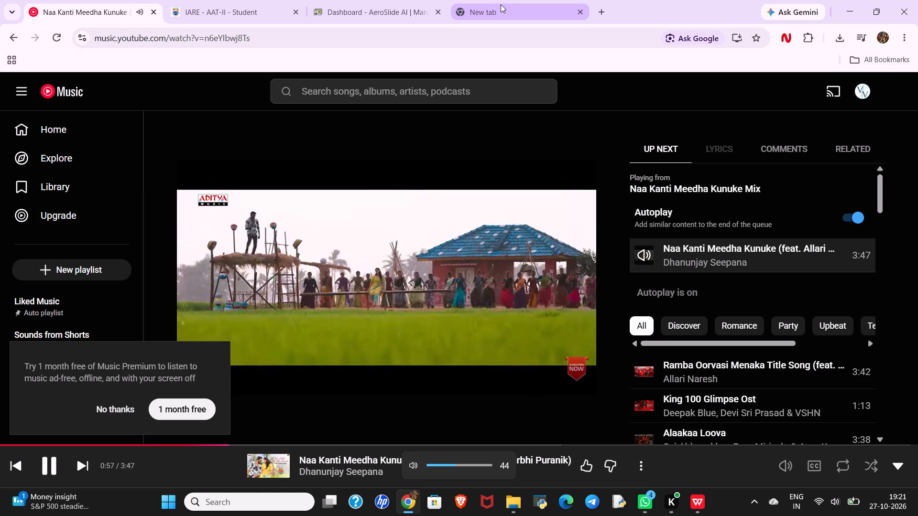
click(507, 0)
click(318, 249)
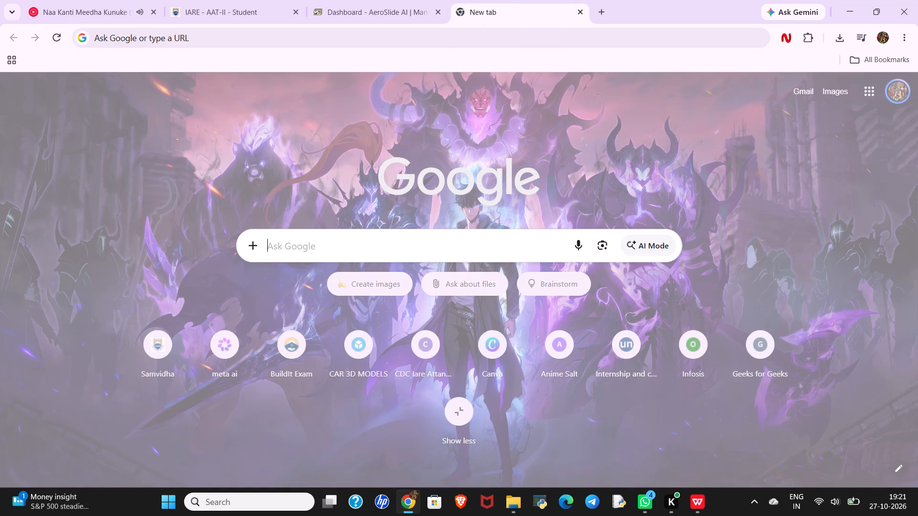
text(IARE)
key(space)
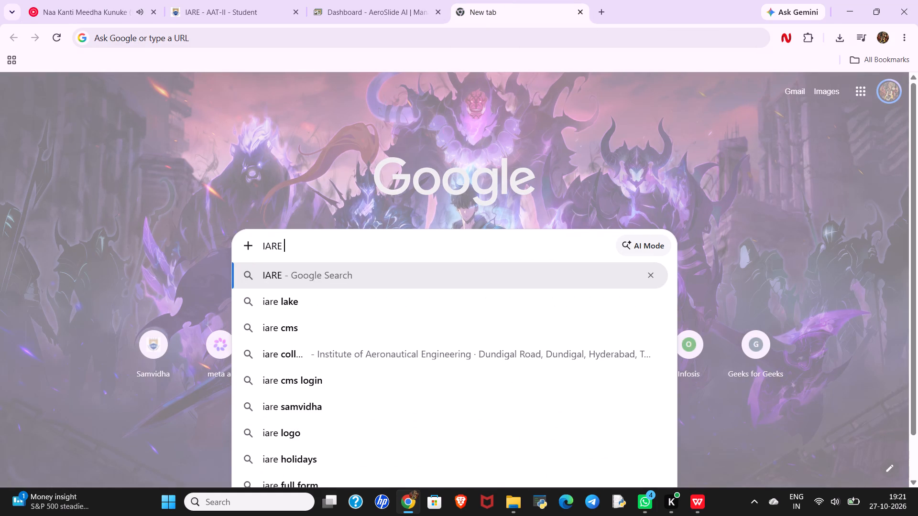
key(a)
key(BackSpace)
key(Return)
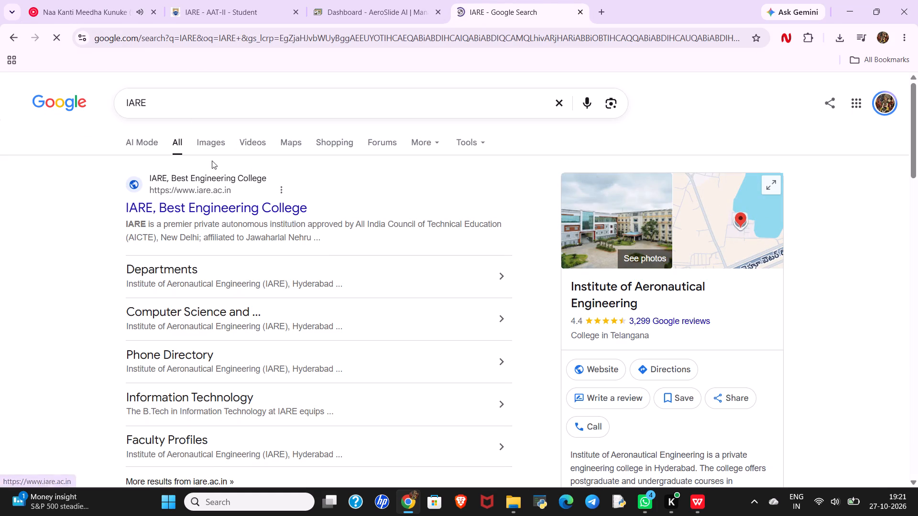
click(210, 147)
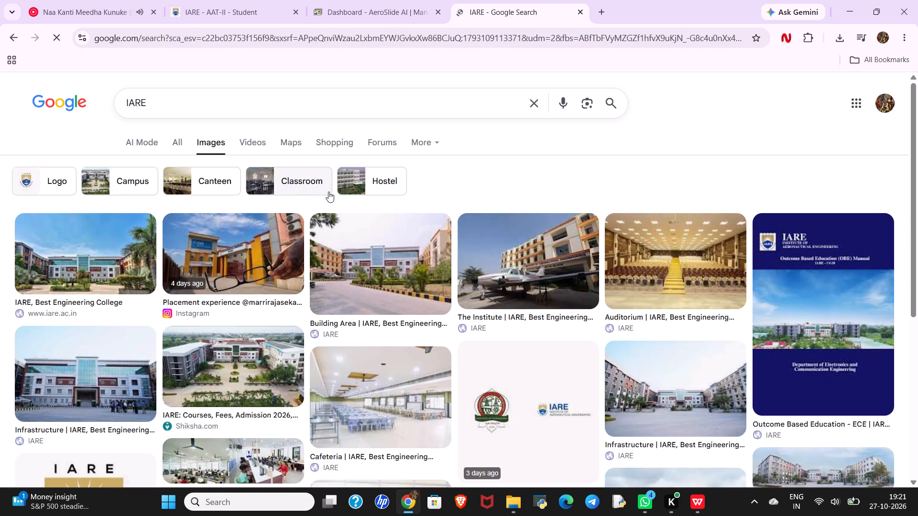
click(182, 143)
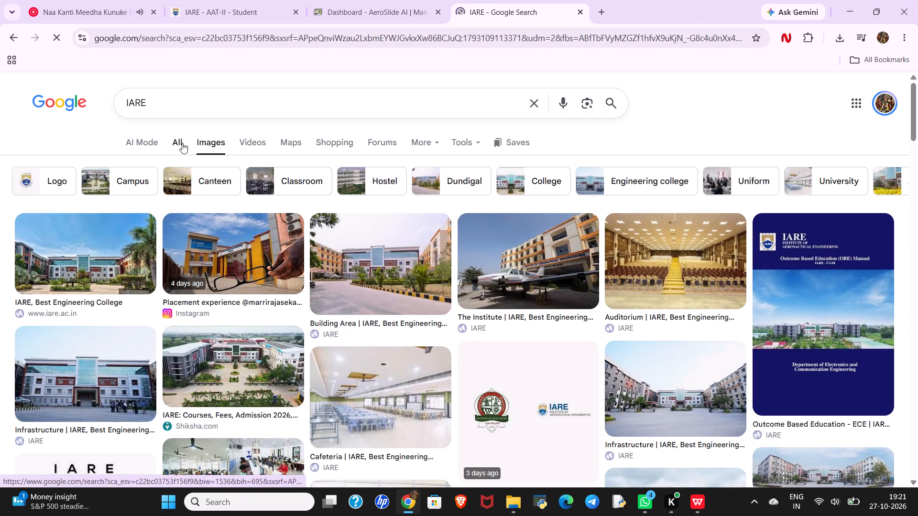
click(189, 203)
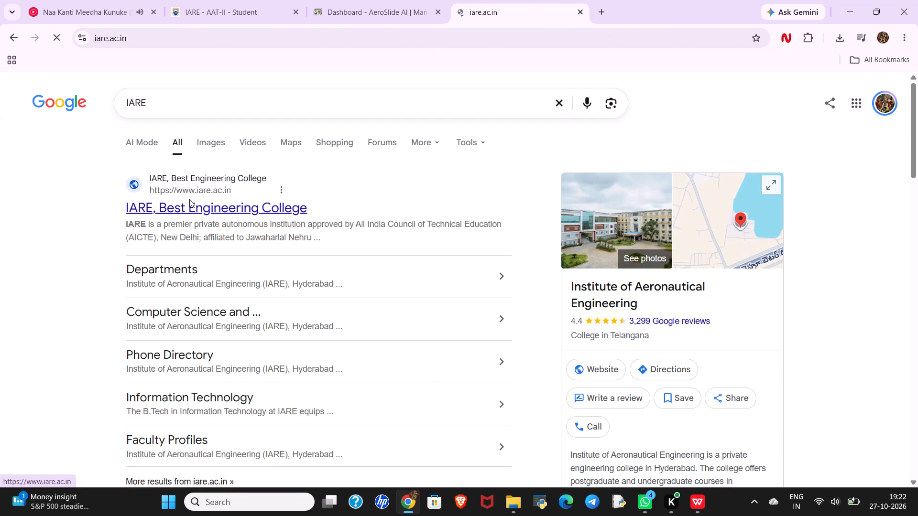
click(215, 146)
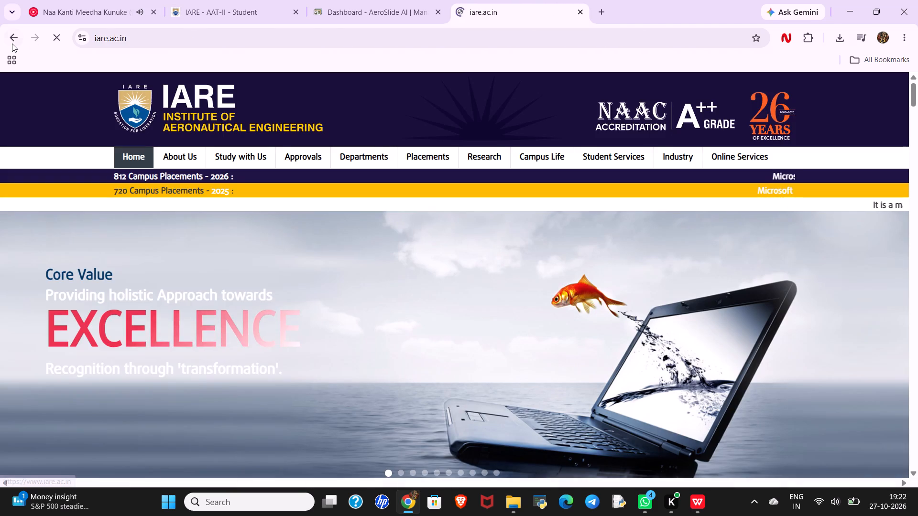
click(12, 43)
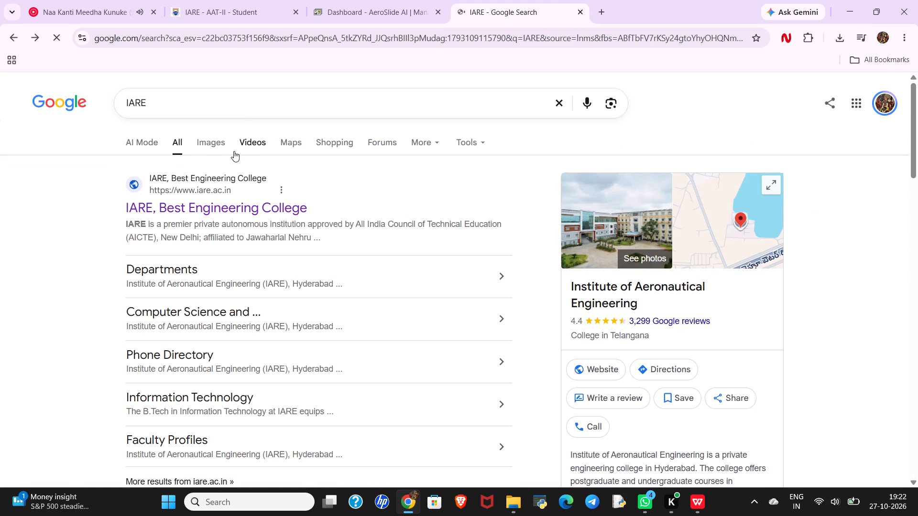
Find the wide IARE Institute of Aeronautical Engineering logo with the shield emblem in the Google image results and copy the image.
click(208, 143)
scroll(479, 200, down, 5)
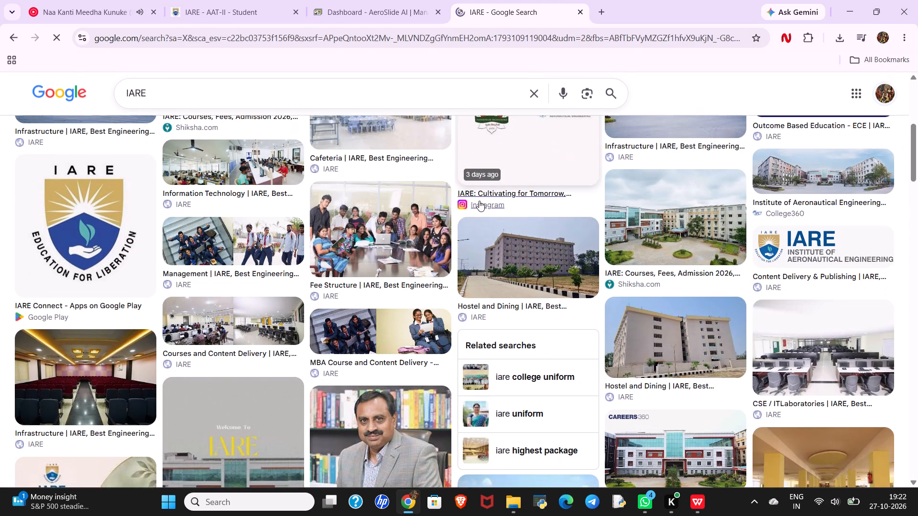
click(787, 250)
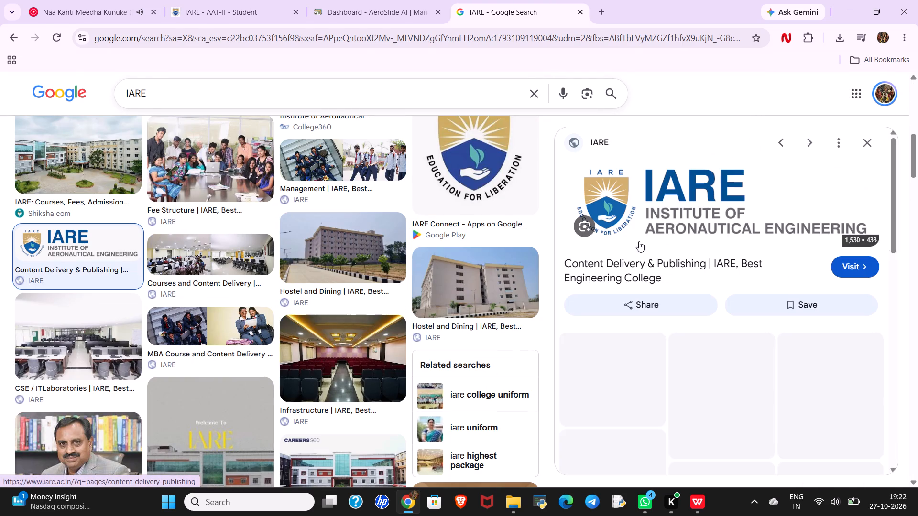
right_click(674, 212)
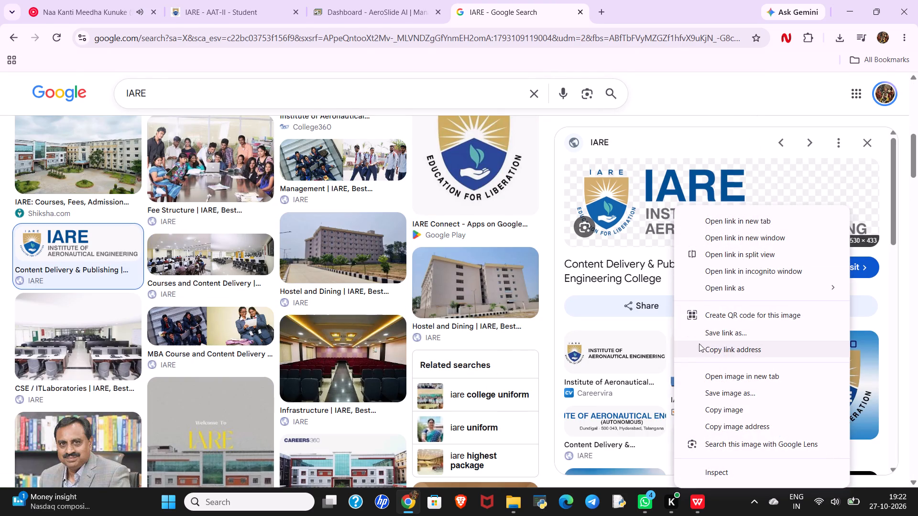
click(709, 407)
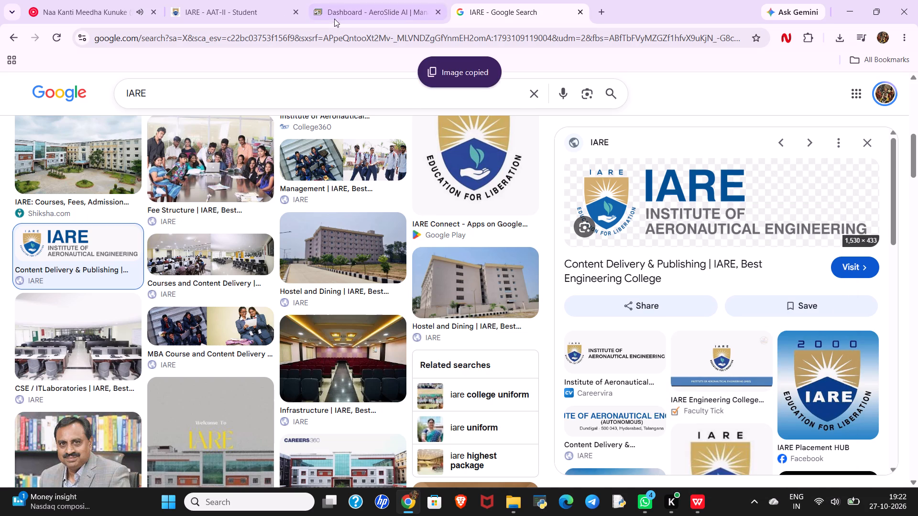
Switch back to WPS Office and paste the copied IARE logo at the start of the blank document.
click(700, 502)
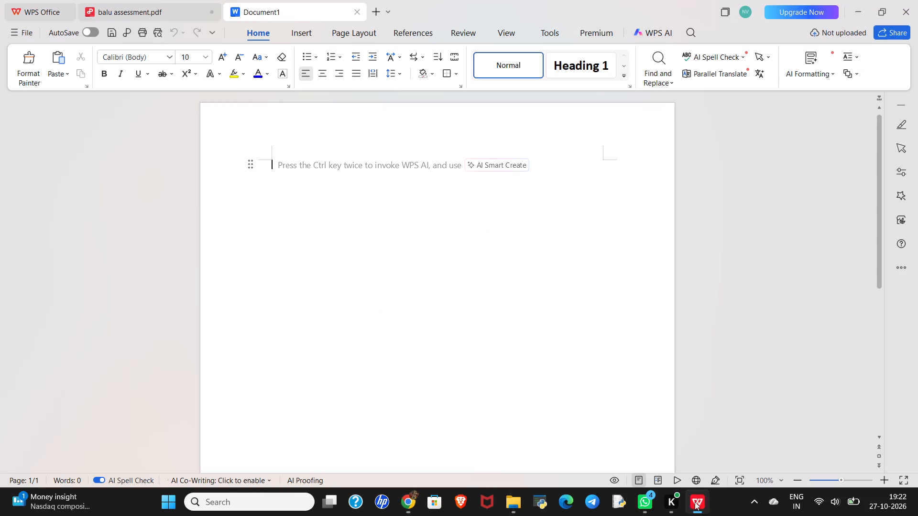
key(ctrl+v)
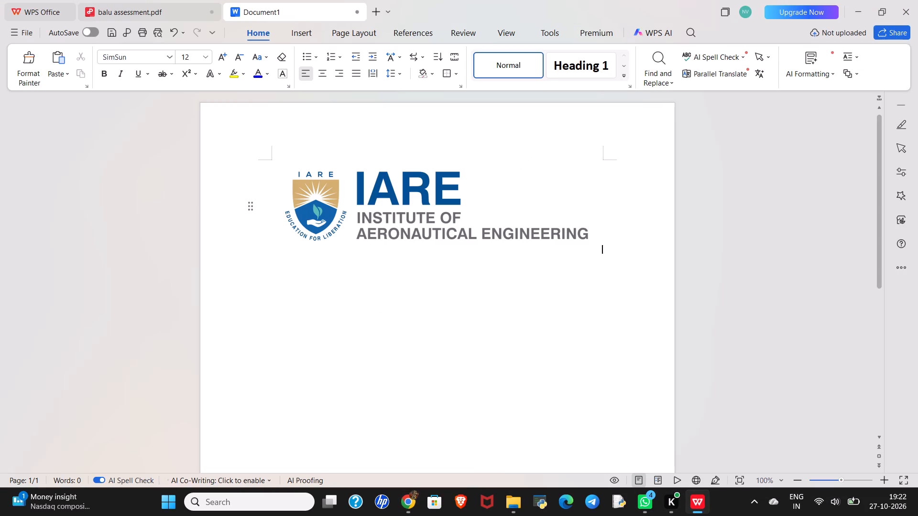
Stretch the pasted logo horizontally past the right margin to a width of about 6.15 in, keeping its height.
click(578, 229)
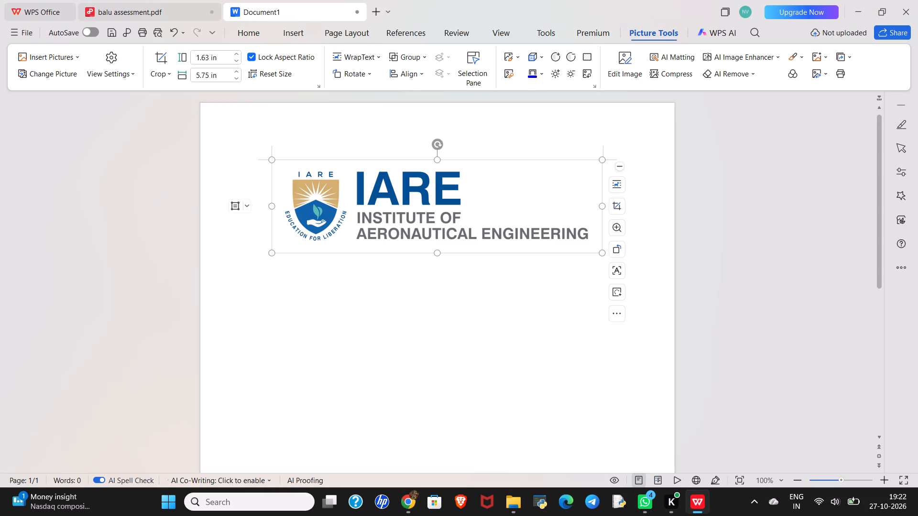
drag(601, 206, 610, 204)
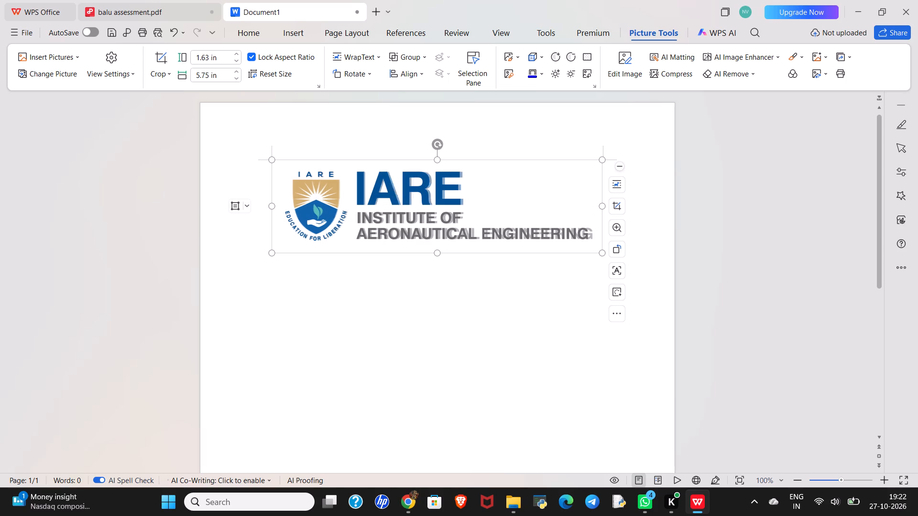
drag(610, 204, 624, 202)
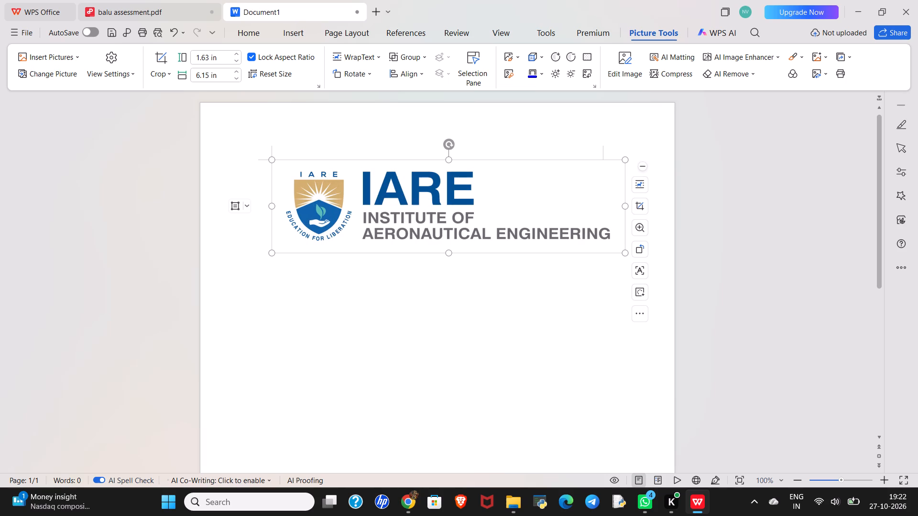
Shrink the IARE logo to slightly less than half the text width, keeping its wide proportions at the start of the first line.
drag(624, 254, 582, 199)
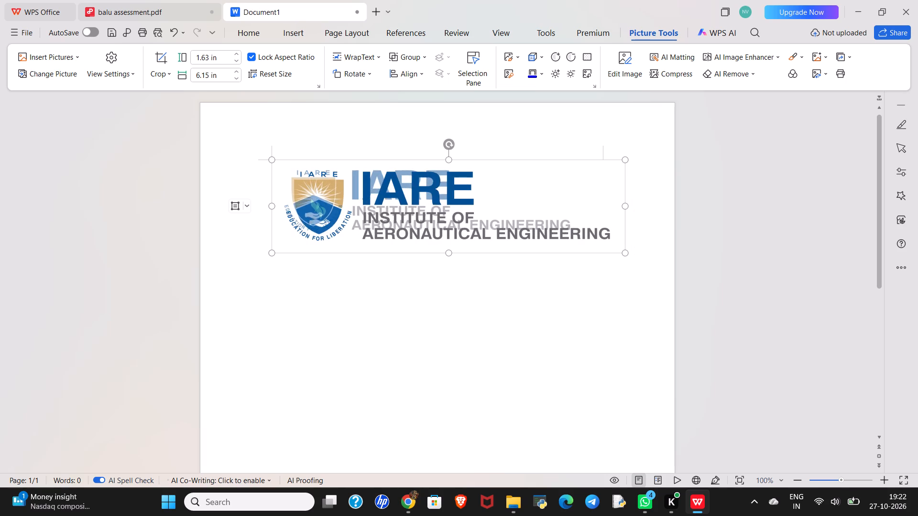
drag(582, 199, 582, 199)
drag(582, 202, 493, 202)
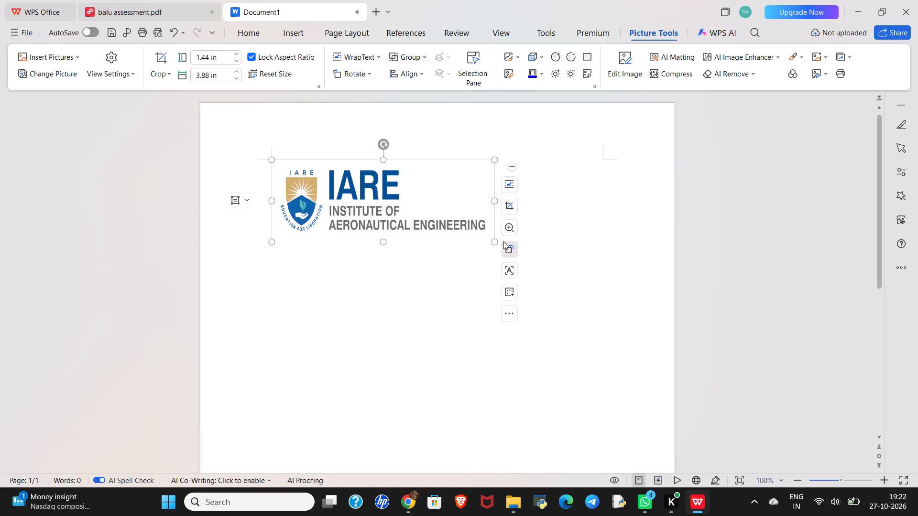
drag(493, 241, 452, 204)
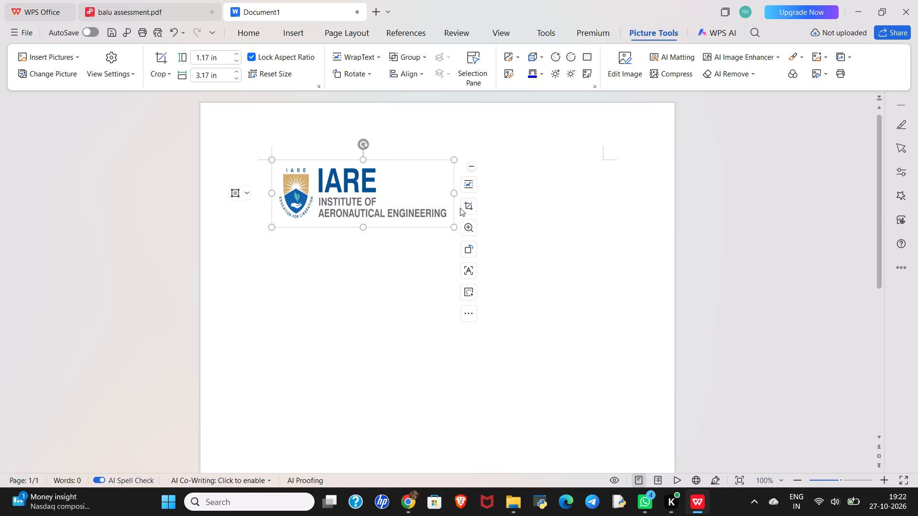
drag(454, 194, 468, 193)
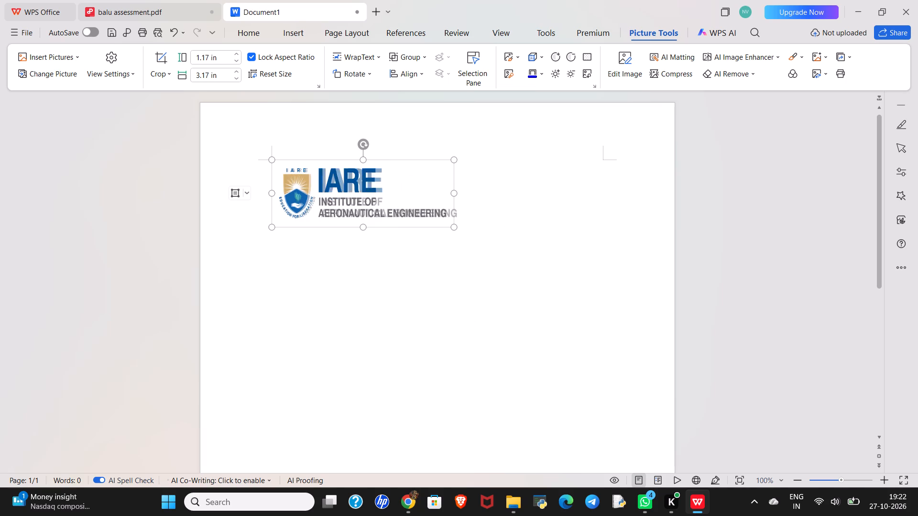
drag(468, 193, 486, 192)
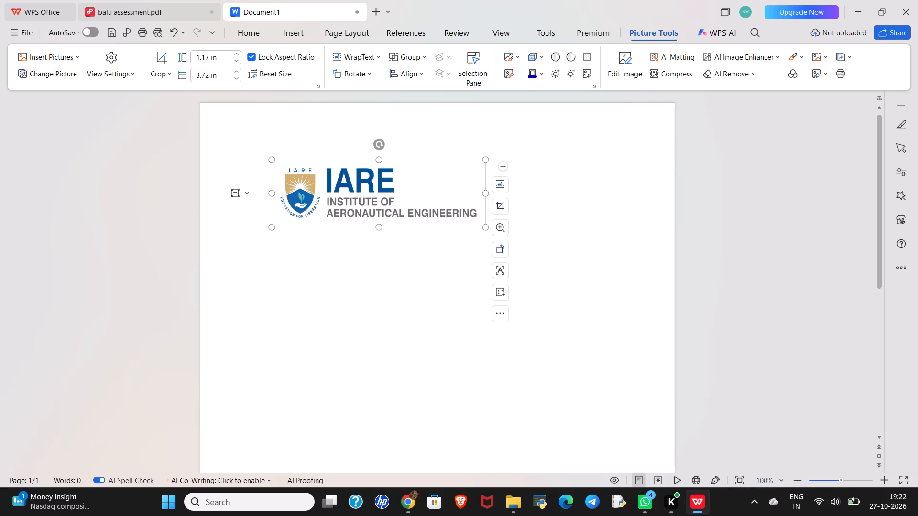
drag(486, 192, 517, 188)
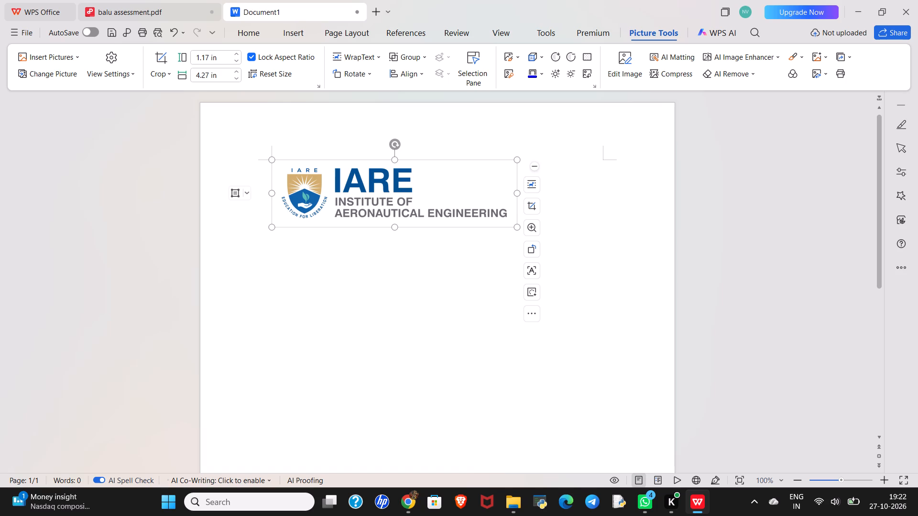
drag(516, 228, 424, 185)
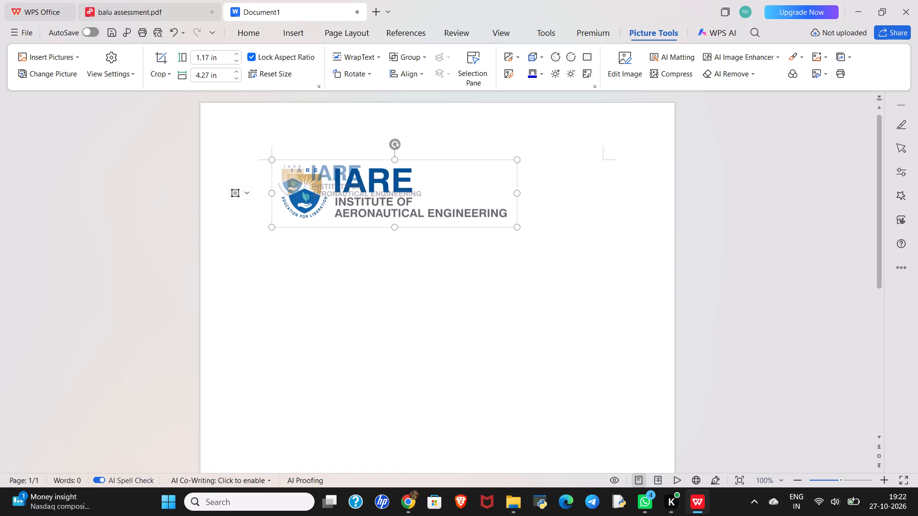
drag(424, 185, 419, 183)
Place the text cursor after the IARE logo and insert three paragraph breaks to leave blank lines below it.
click(426, 268)
click(406, 268)
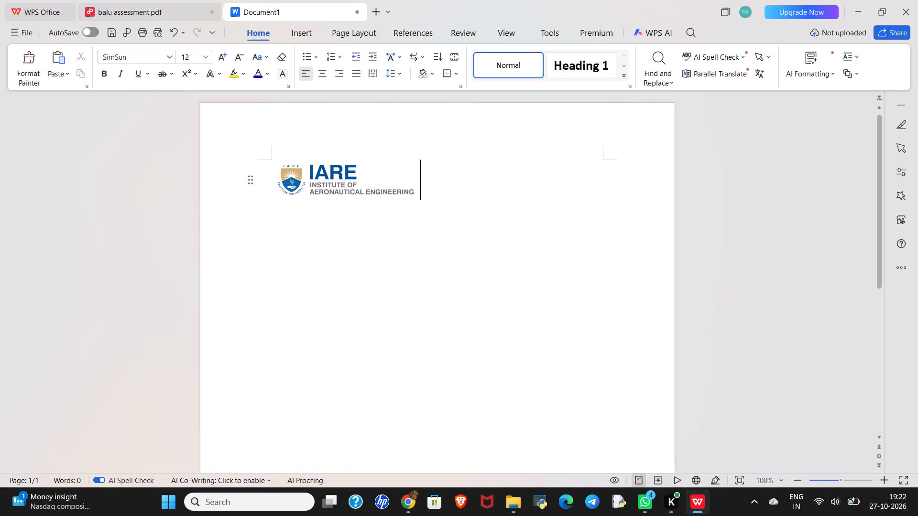
key(Return)
key(Return)
key(Return)
scroll(485, 210, down, 2)
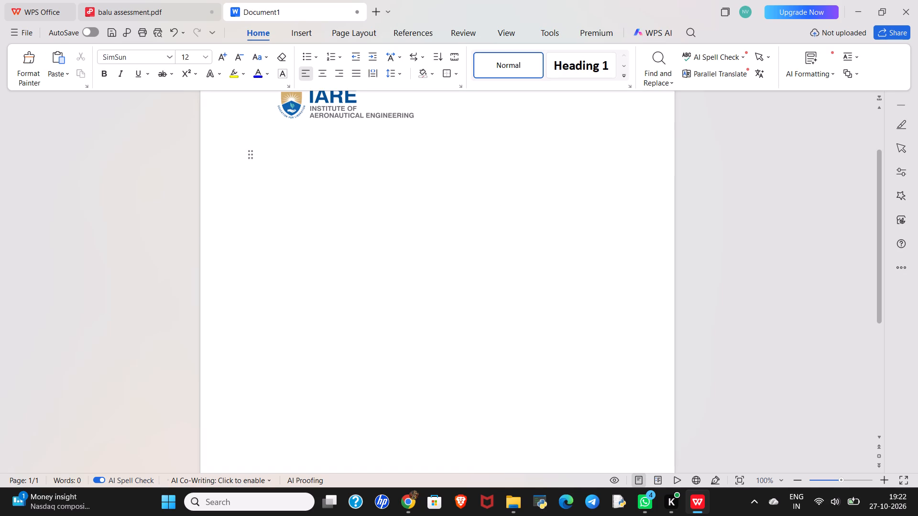
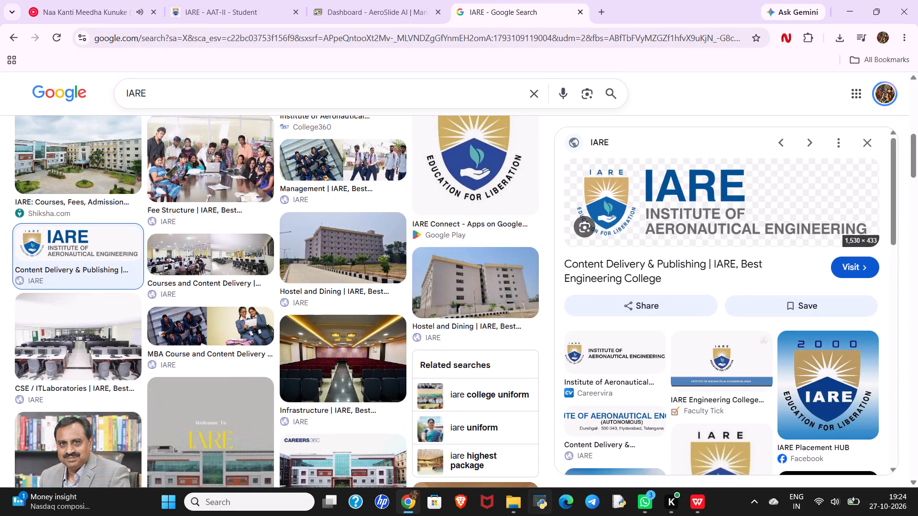
Copy the course name "Computer System and Architecture" from the subject list on the IARE AAT-II student page.
click(264, 0)
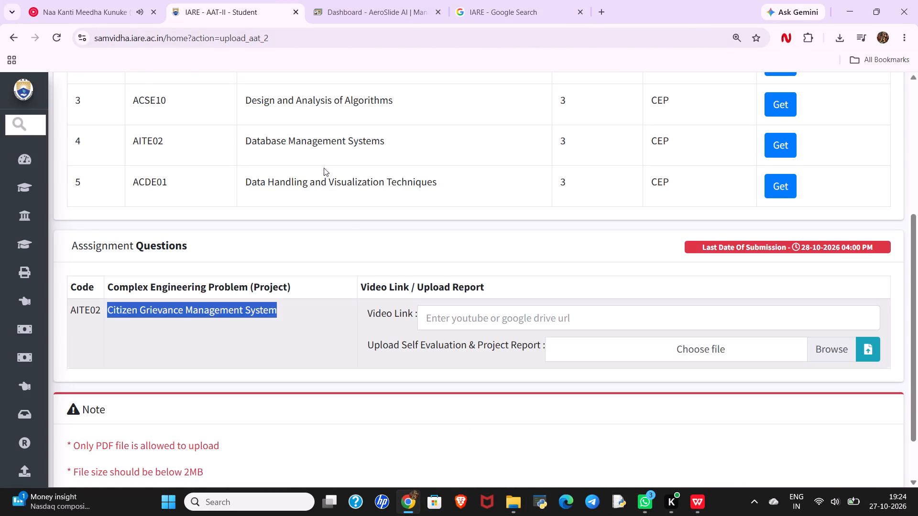
scroll(343, 215, up, 4)
scroll(338, 214, down, 3)
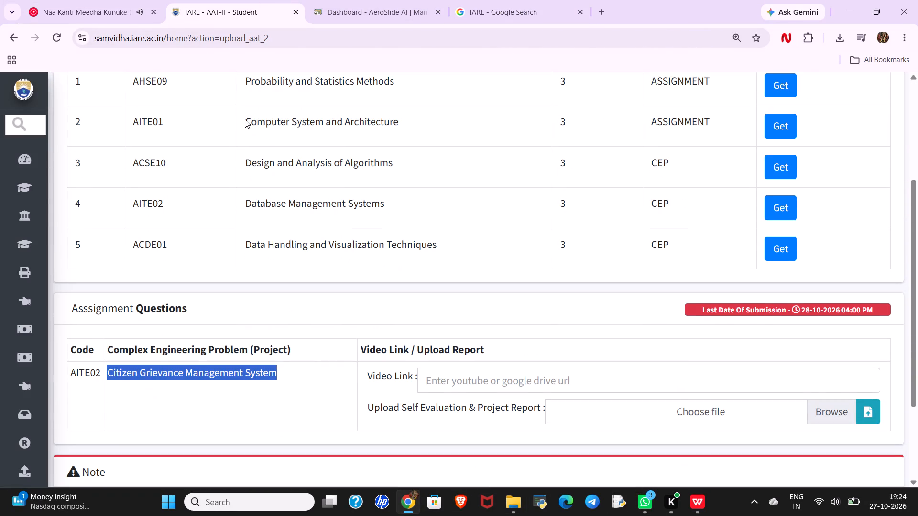
drag(246, 121, 400, 117)
right_click(400, 117)
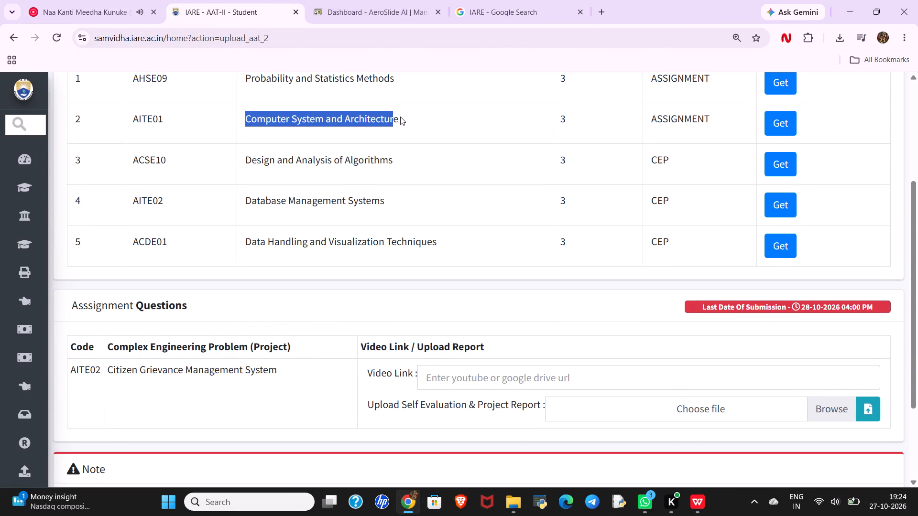
right_click(400, 118)
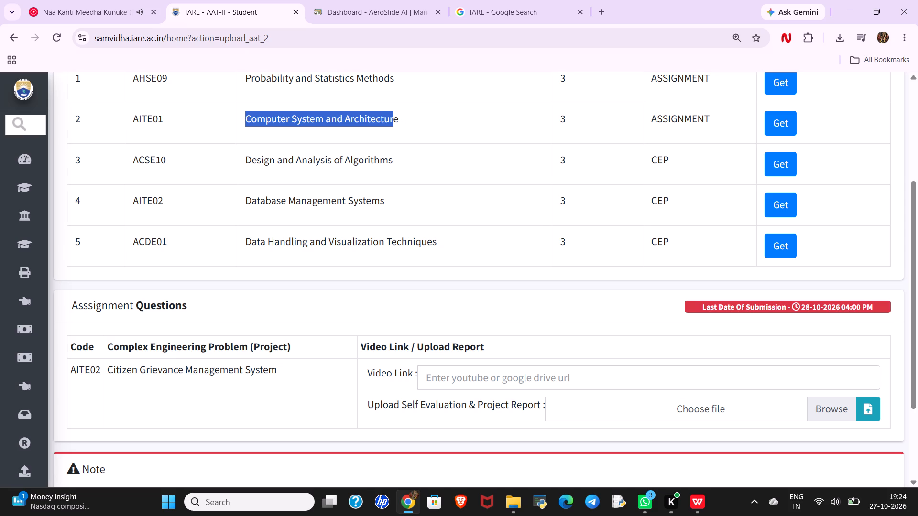
key(ctrl+c)
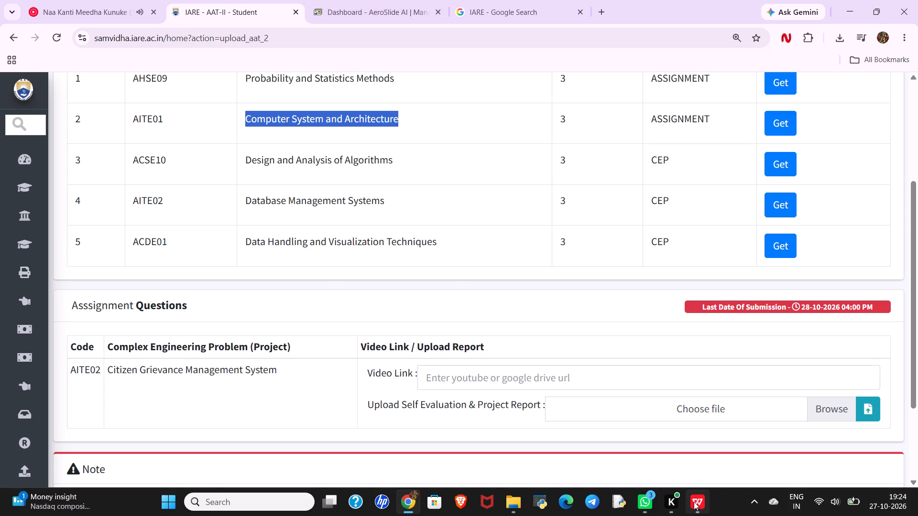
Switch to WPS Office and paste the course name "Computer System and Architecture" below the IARE logo in the document.
click(694, 502)
key(ctrl+v)
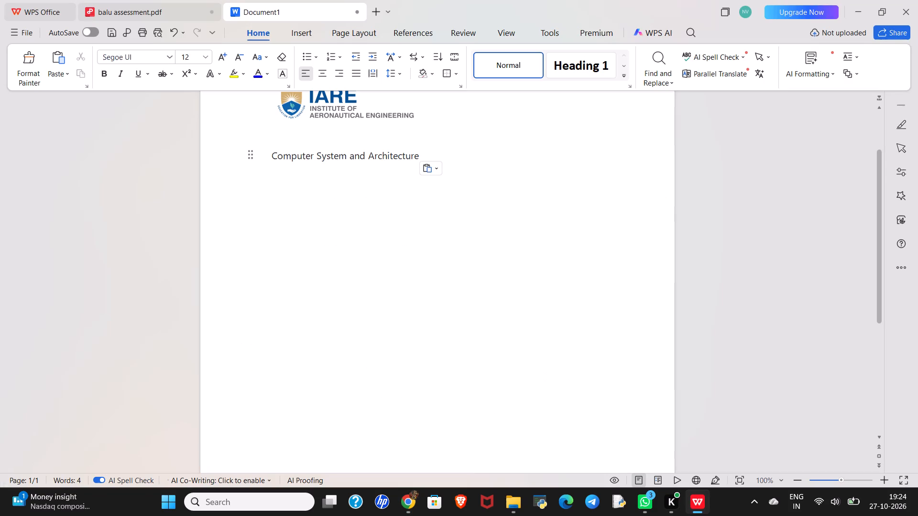
Apply the Heading 1 style to the "Computer System and Architecture" line below the logo.
click(365, 157)
drag(427, 153, 270, 148)
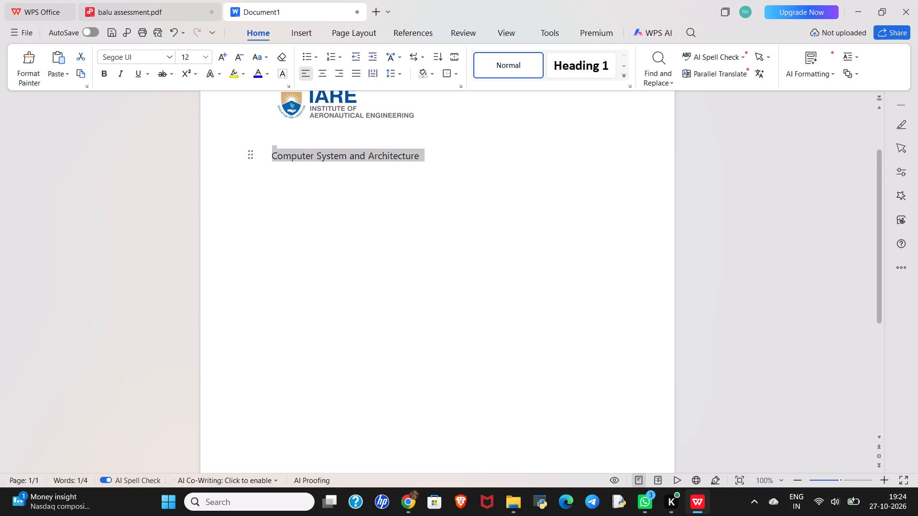
drag(270, 148, 262, 147)
click(584, 69)
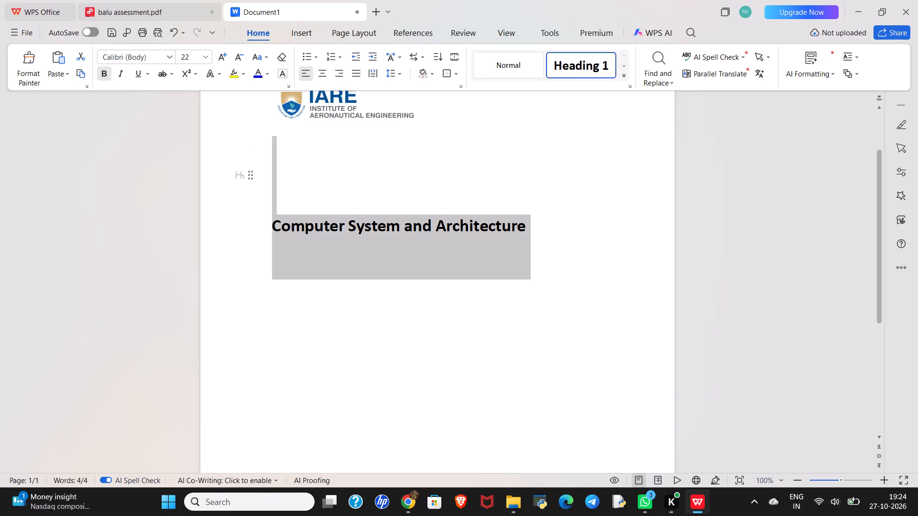
click(247, 175)
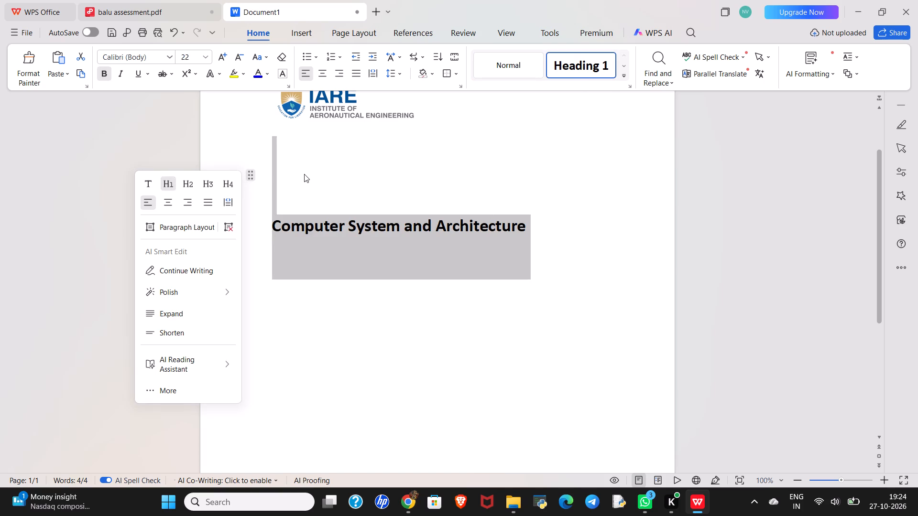
click(304, 174)
Remove the blank line above the "Computer System and Architecture" heading and centre the heading.
click(273, 223)
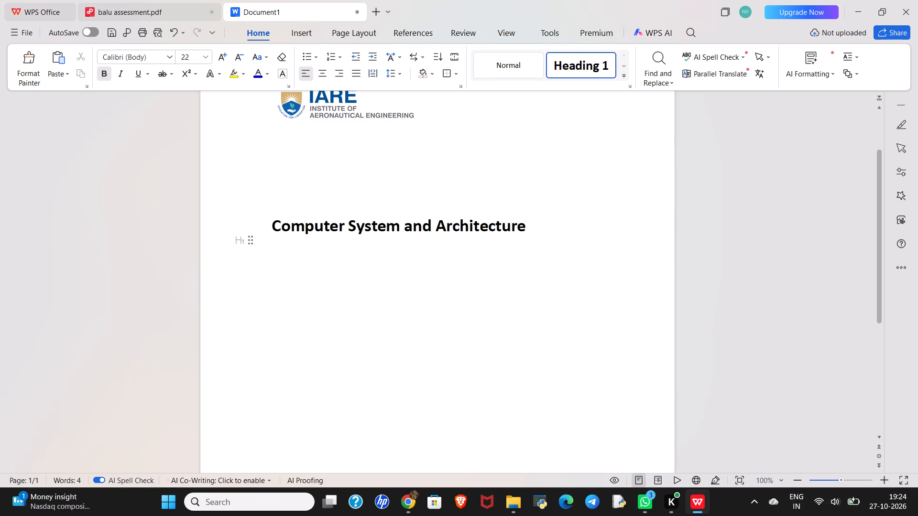
key(BackSpace)
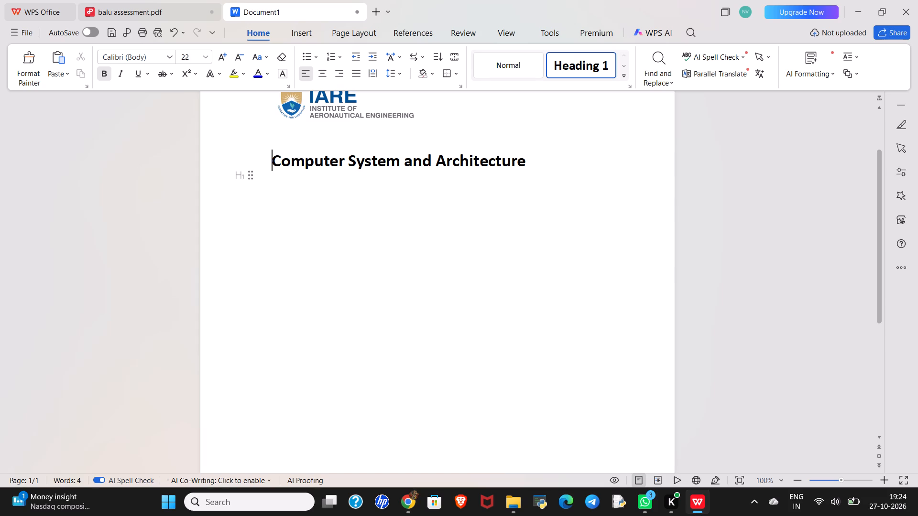
key(ctrl+e)
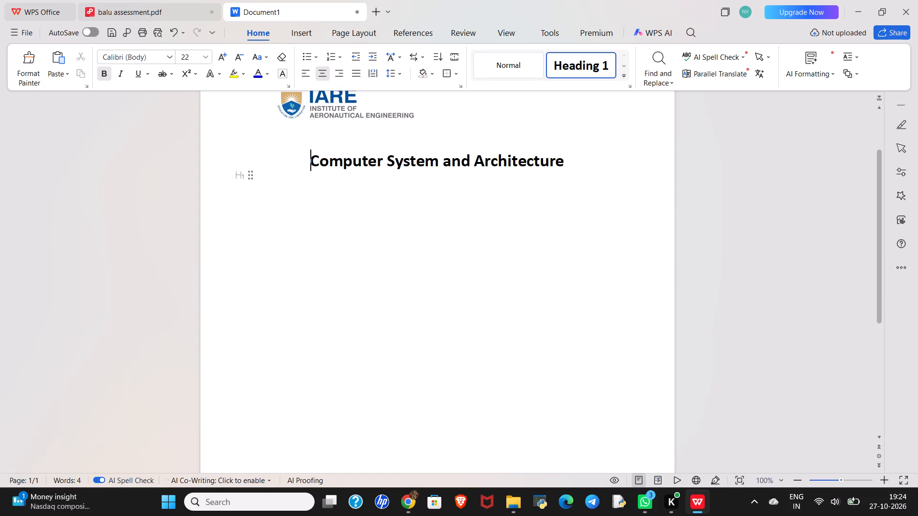
Set the "Computer System and Architecture" heading to Times New Roman, size 26.
drag(313, 163, 568, 148)
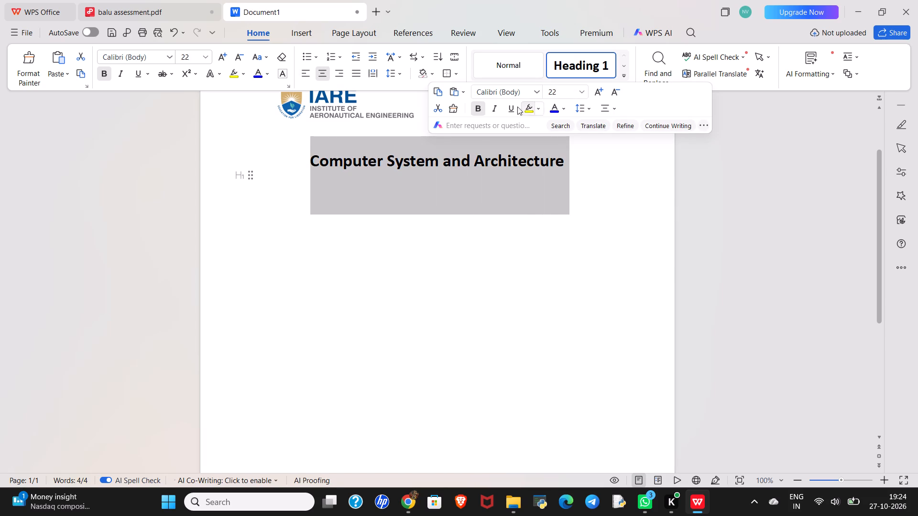
click(536, 93)
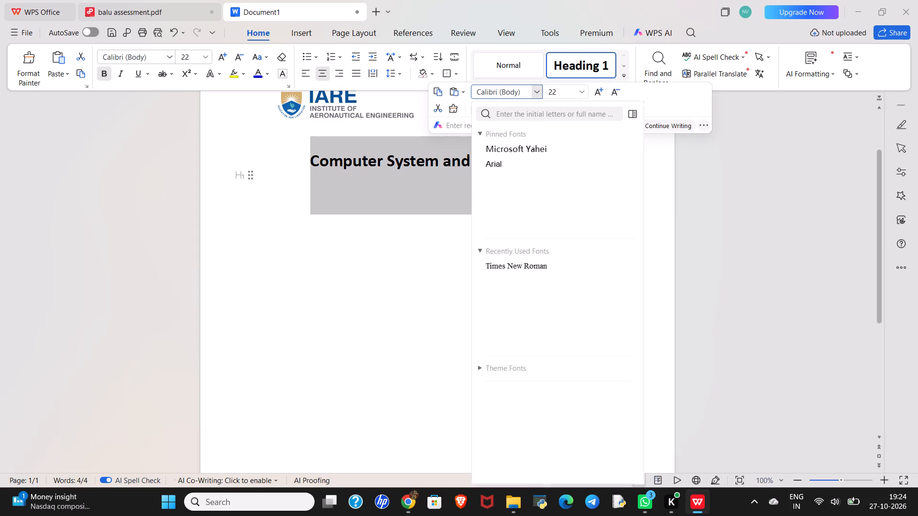
click(509, 207)
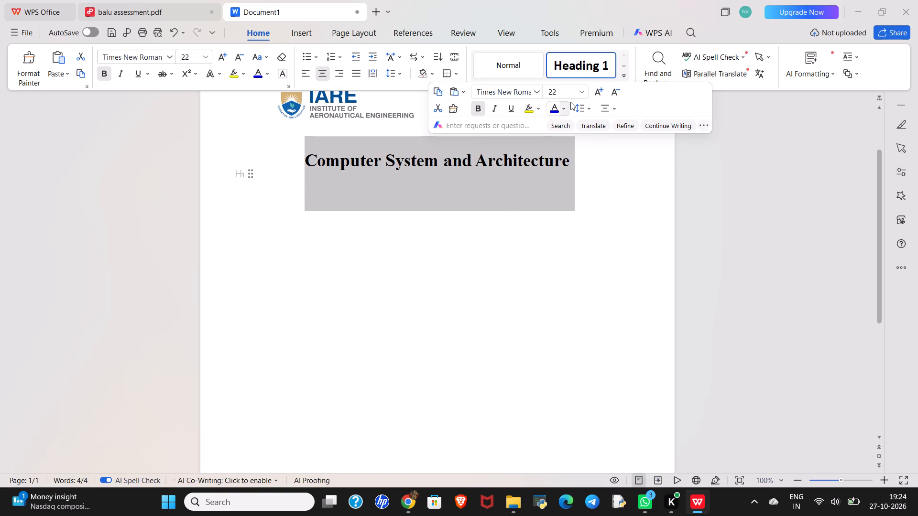
click(587, 96)
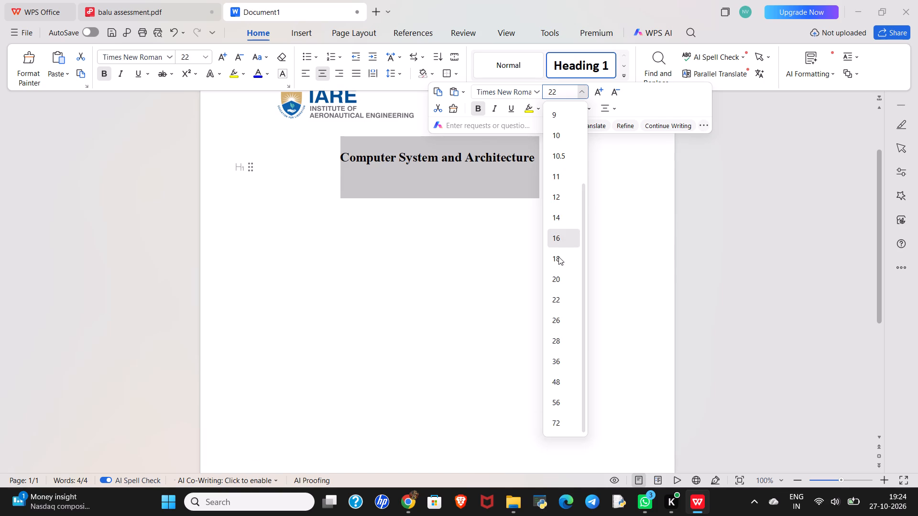
click(553, 316)
Start a centred line below the heading in Times New Roman, size 18, and enter the student's surname.
click(625, 172)
key(Return)
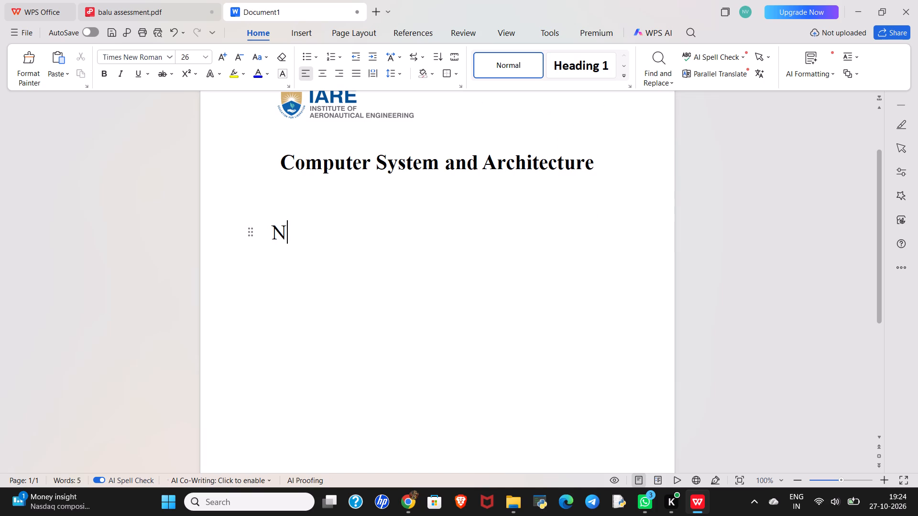
key(BackSpace)
key(BackSpace)
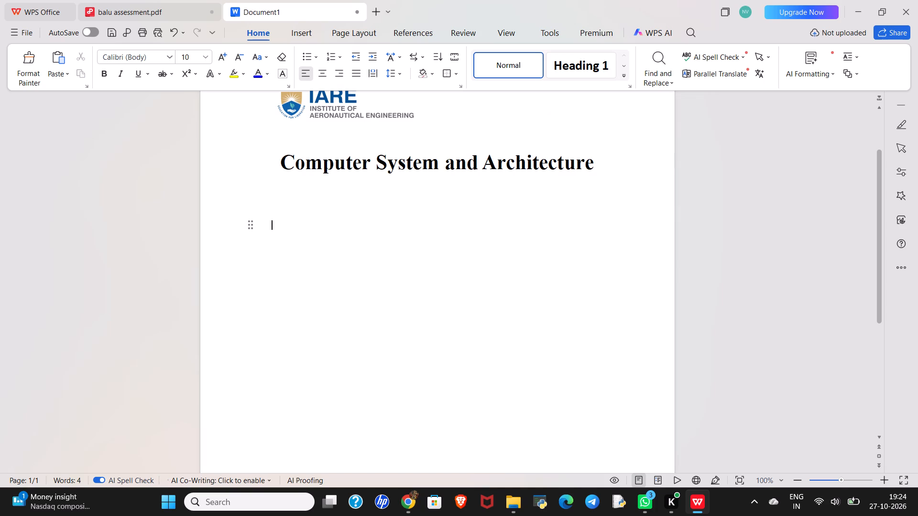
key(ctrl+e)
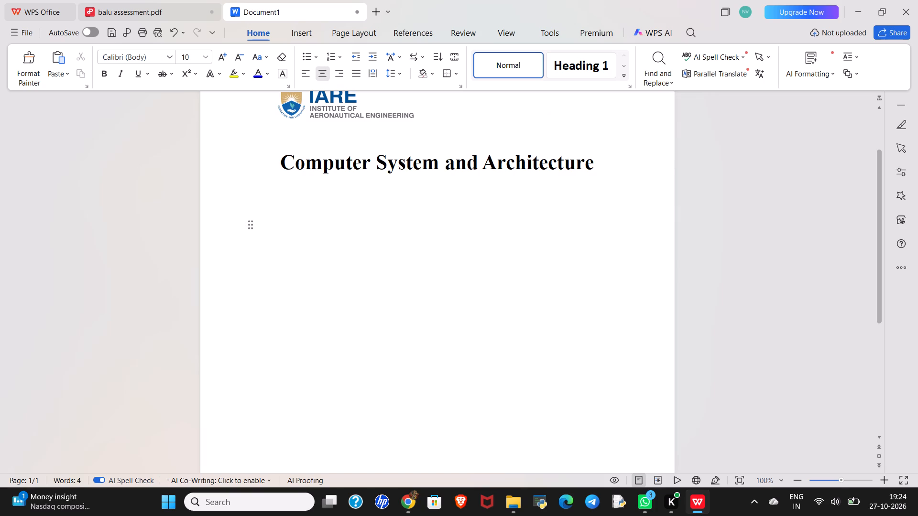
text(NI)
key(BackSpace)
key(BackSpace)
click(174, 58)
click(176, 175)
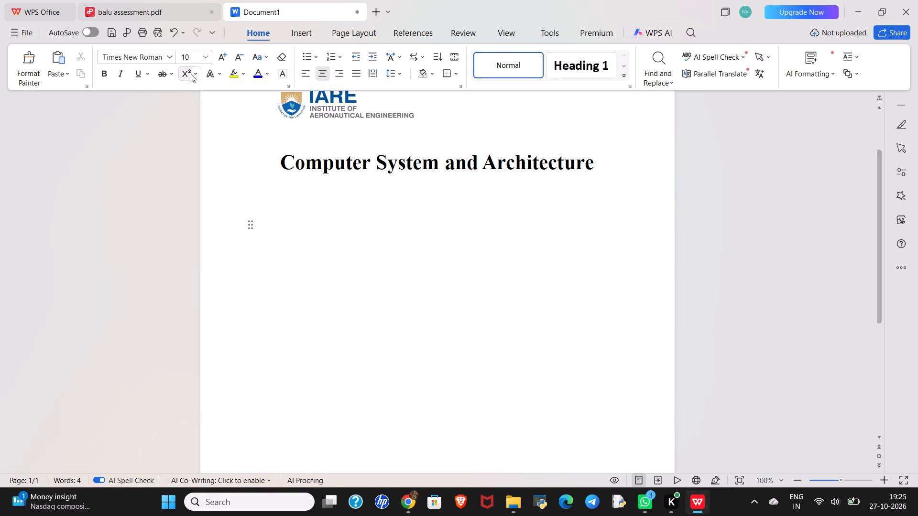
click(208, 59)
click(193, 222)
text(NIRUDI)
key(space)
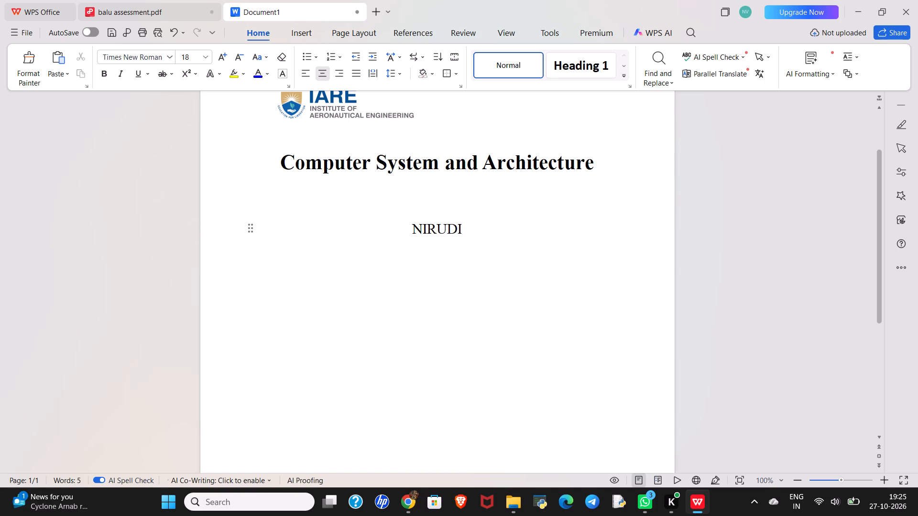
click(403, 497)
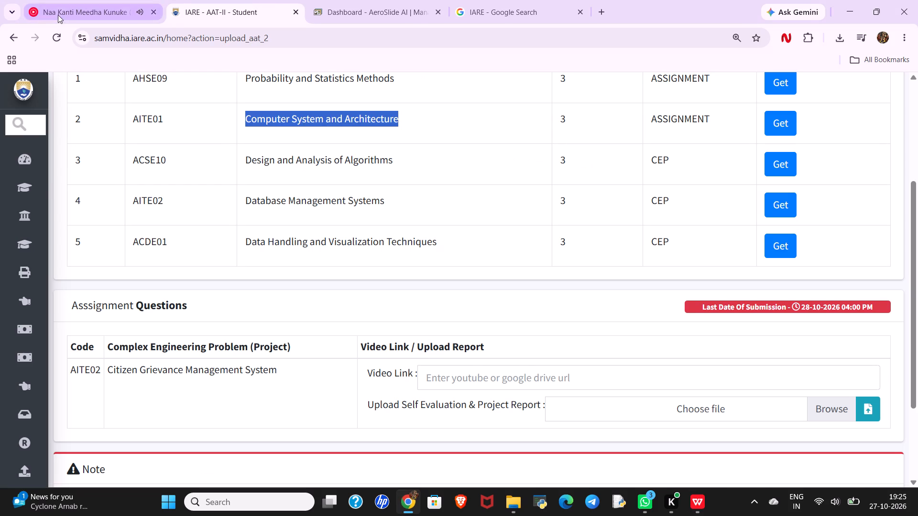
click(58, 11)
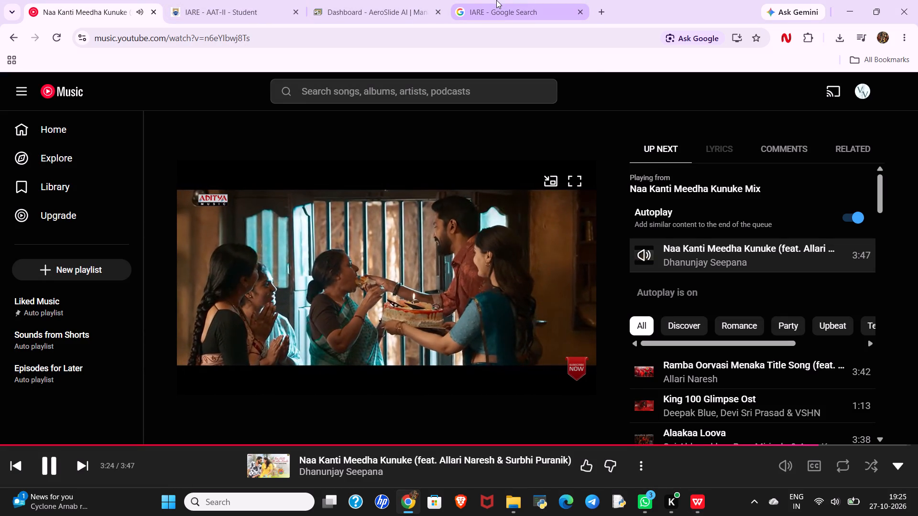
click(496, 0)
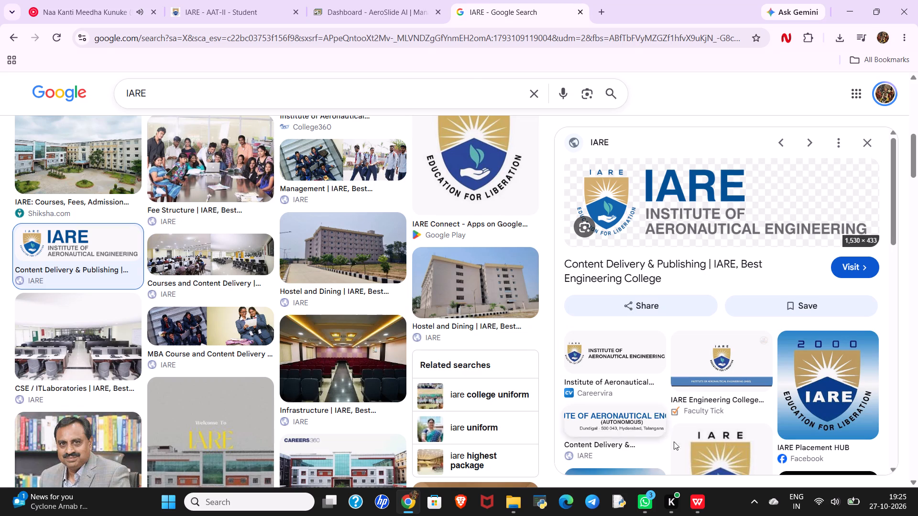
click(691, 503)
Complete the student's name and enter the student's roll number beneath it, leaving a blank line between them.
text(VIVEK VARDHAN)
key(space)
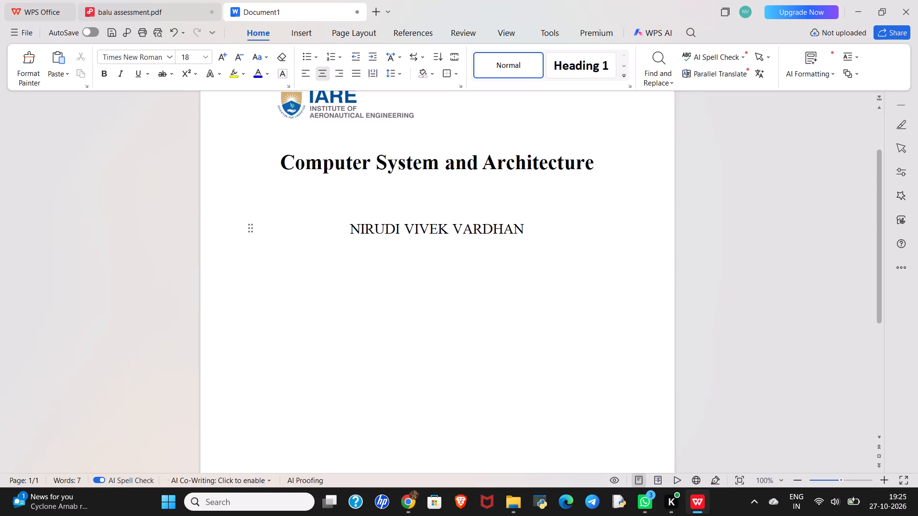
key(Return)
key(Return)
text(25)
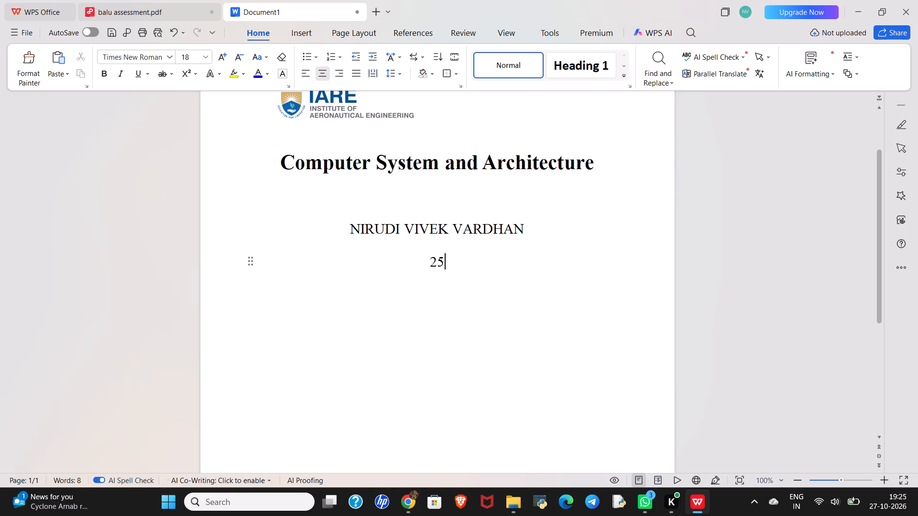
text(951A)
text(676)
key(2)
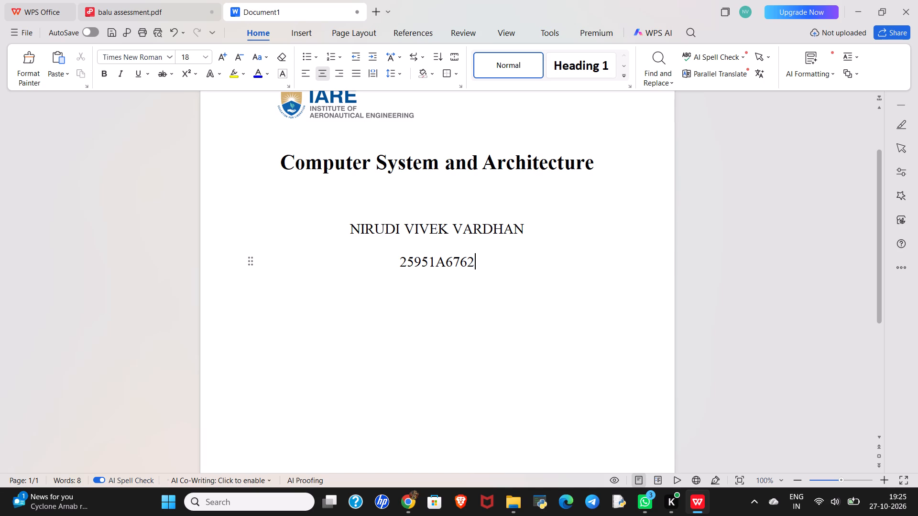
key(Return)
Switch to Chrome and check the assessment details on the AAT-II page of the IARE student portal.
click(411, 502)
click(194, 0)
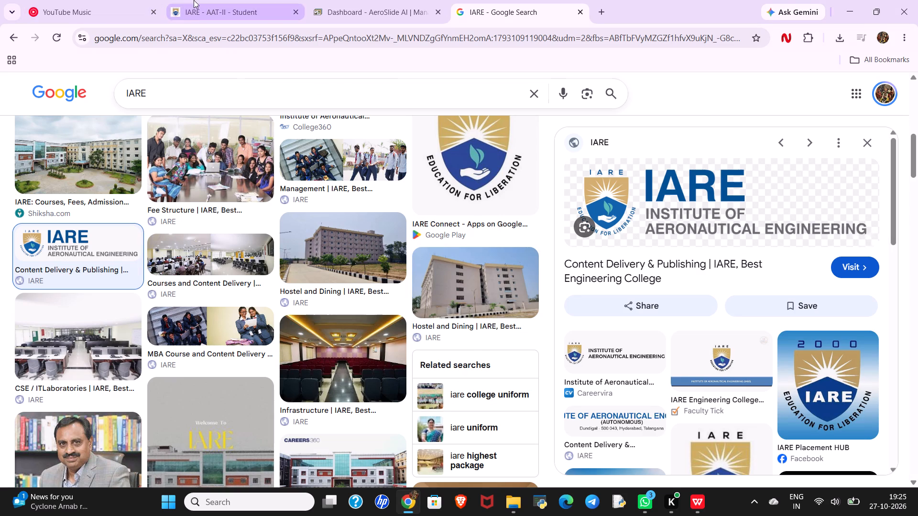
scroll(397, 303, up, 3)
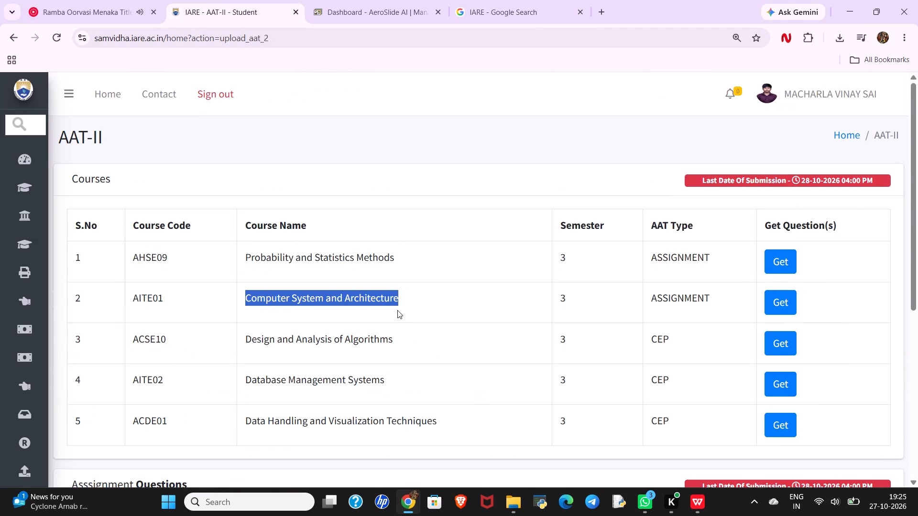
scroll(397, 310, down, 1)
Play "King 100 Glimpse Ost" from the YouTube Music queue and return to the IARE Google search.
click(98, 0)
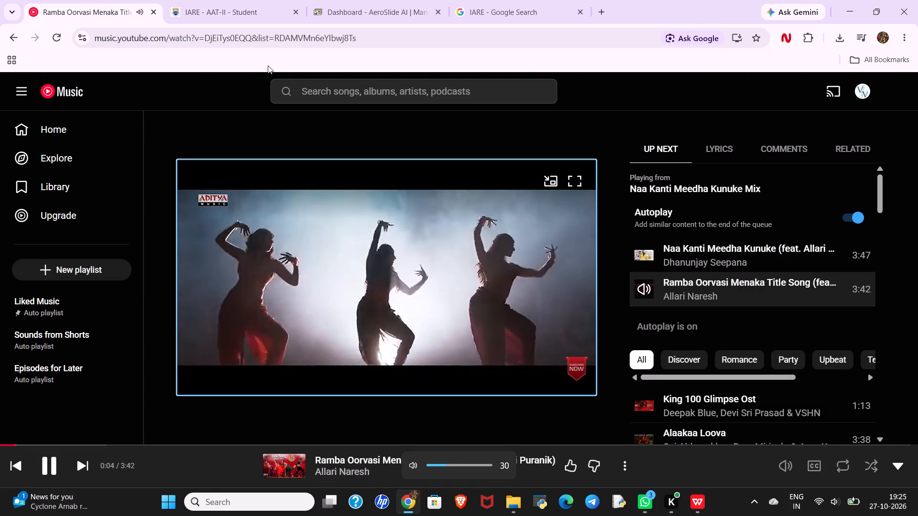
scroll(779, 364, down, 2)
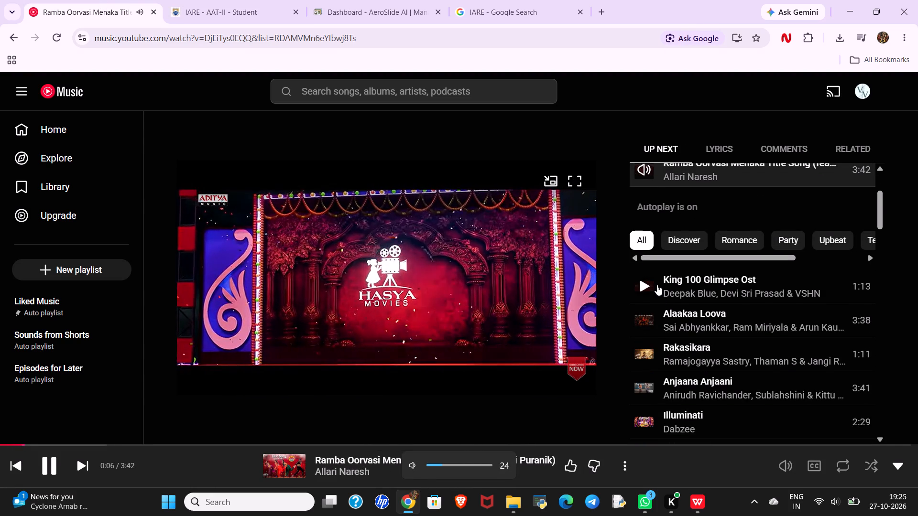
click(653, 285)
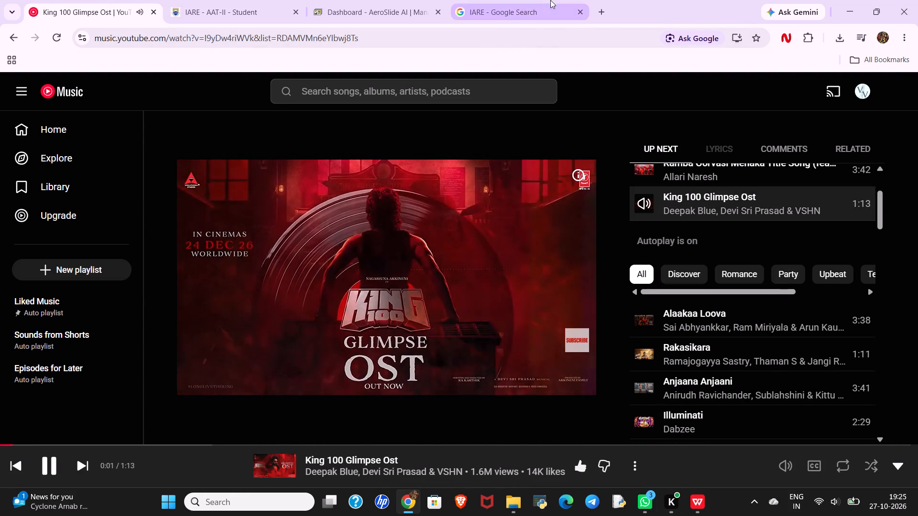
click(550, 0)
Switch back to WPS Office and add "AAT-II" below the roll number, separated by a blank line.
click(689, 510)
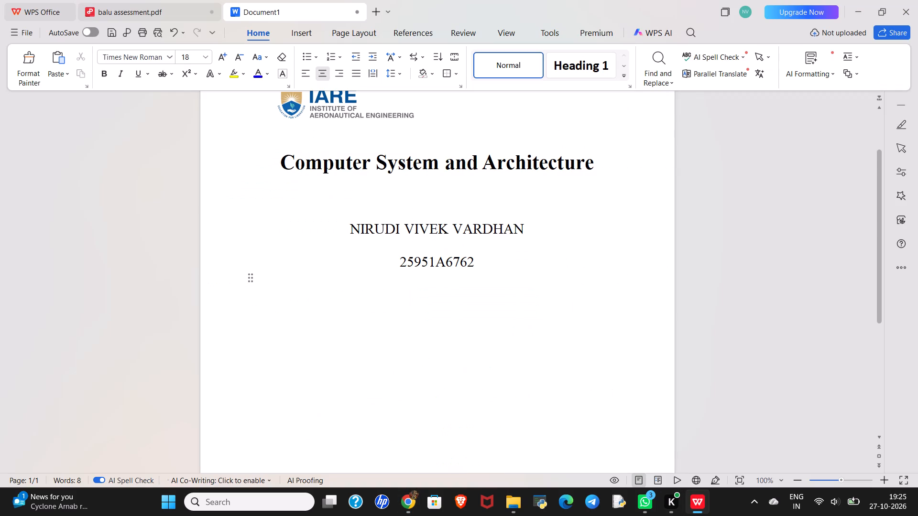
key(Return)
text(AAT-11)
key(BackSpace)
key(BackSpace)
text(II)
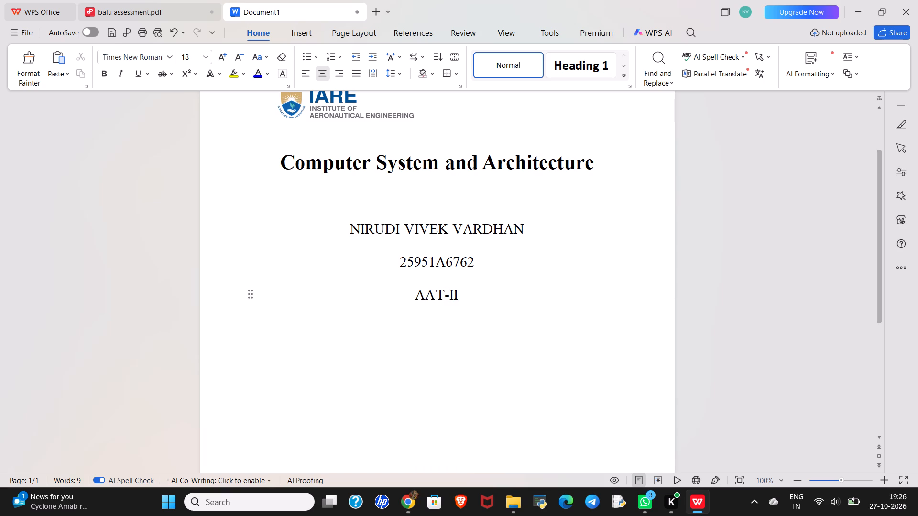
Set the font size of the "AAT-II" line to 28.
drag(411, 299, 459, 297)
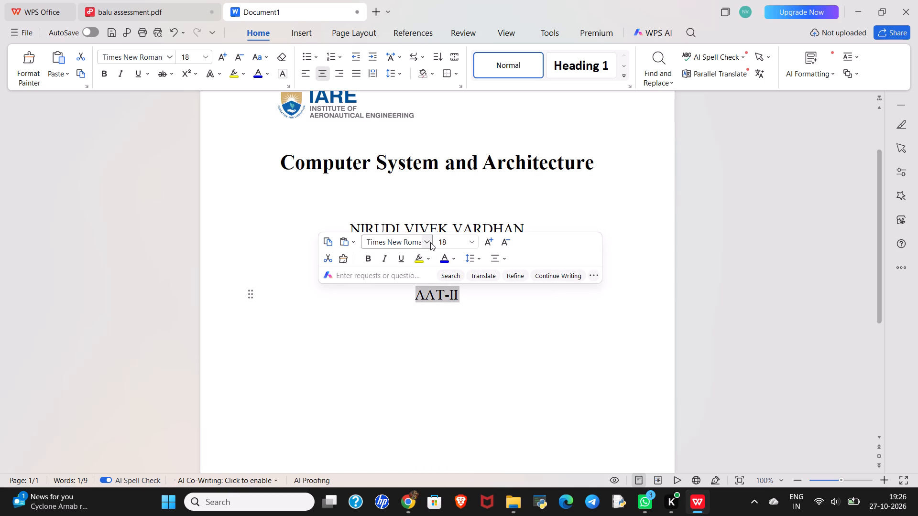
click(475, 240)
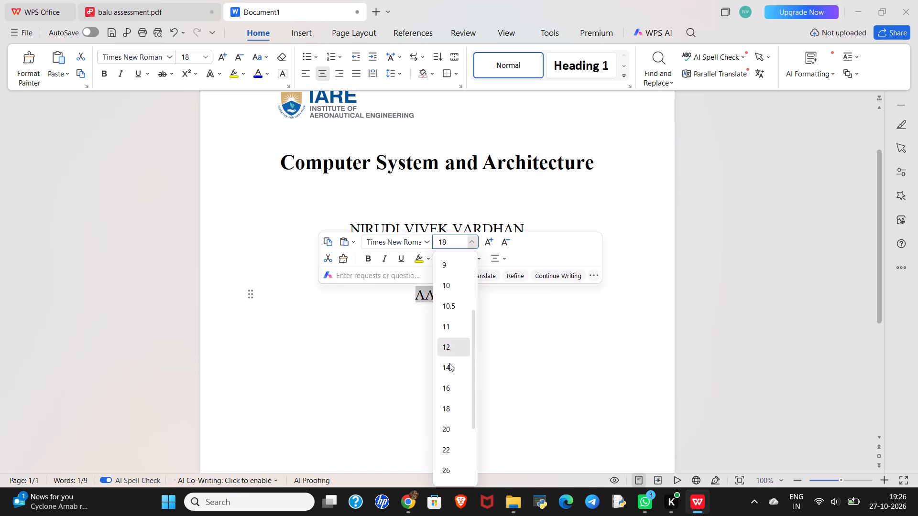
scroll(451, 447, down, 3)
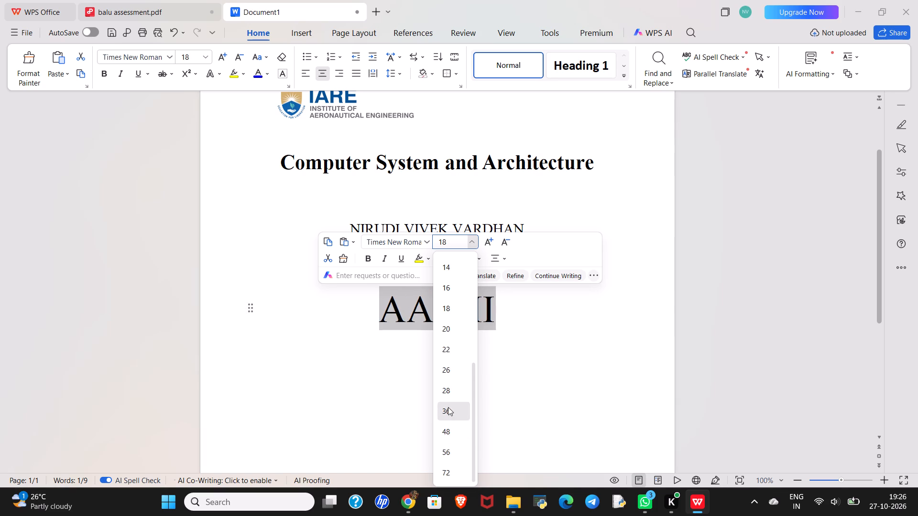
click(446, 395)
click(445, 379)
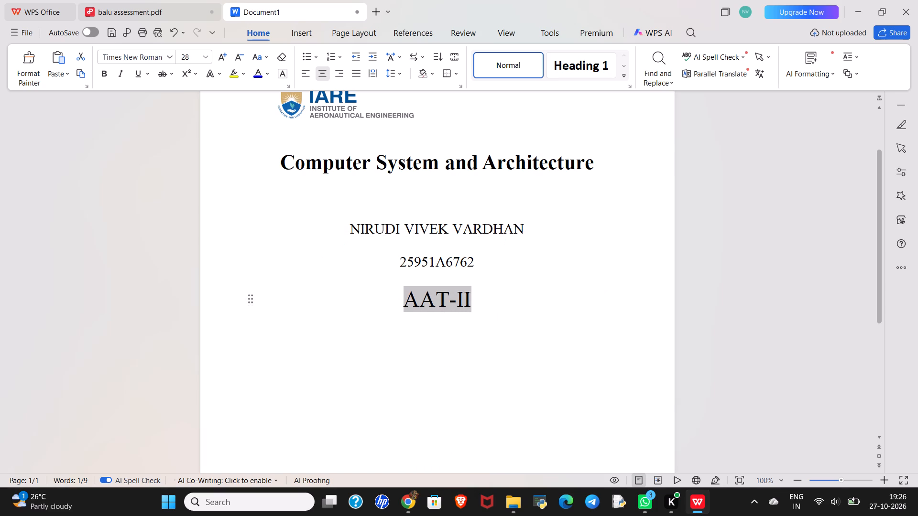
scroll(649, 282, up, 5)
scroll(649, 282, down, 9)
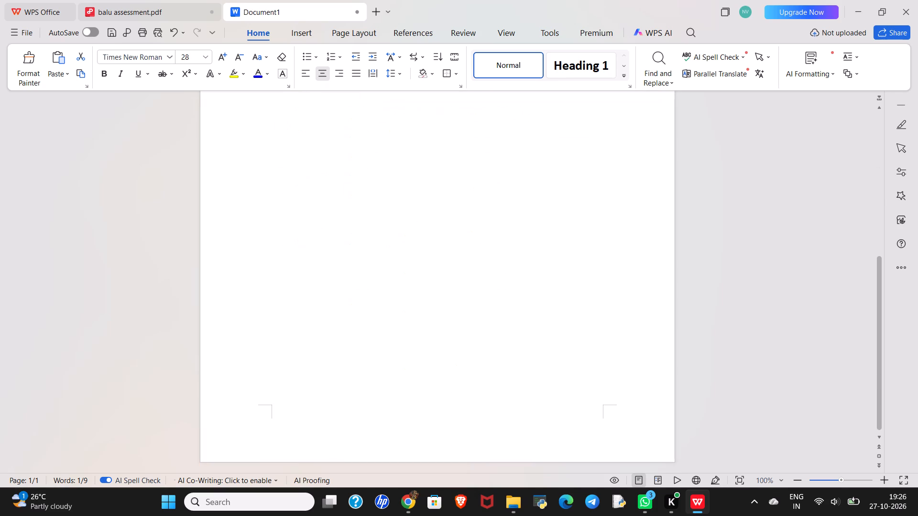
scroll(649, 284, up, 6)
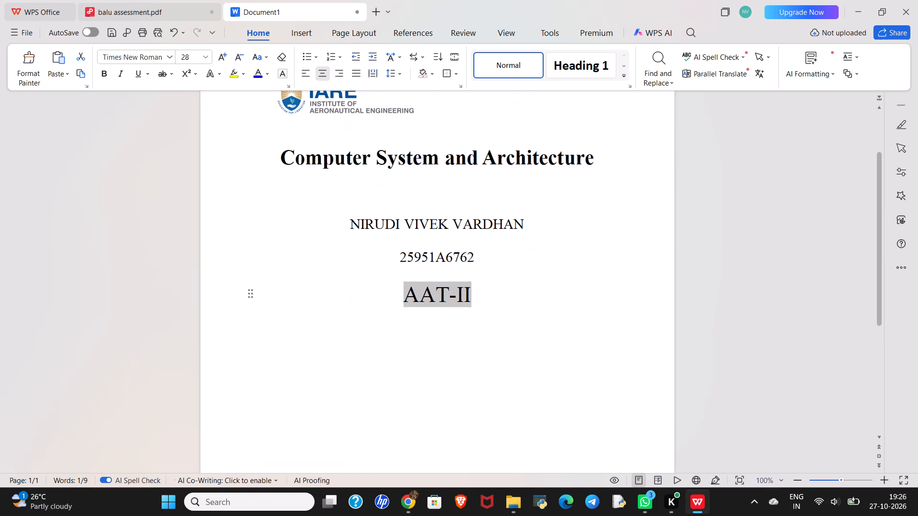
Add extra blank lines below the IARE logo, between the student's name and roll number, and above "AAT-II".
click(551, 268)
click(438, 138)
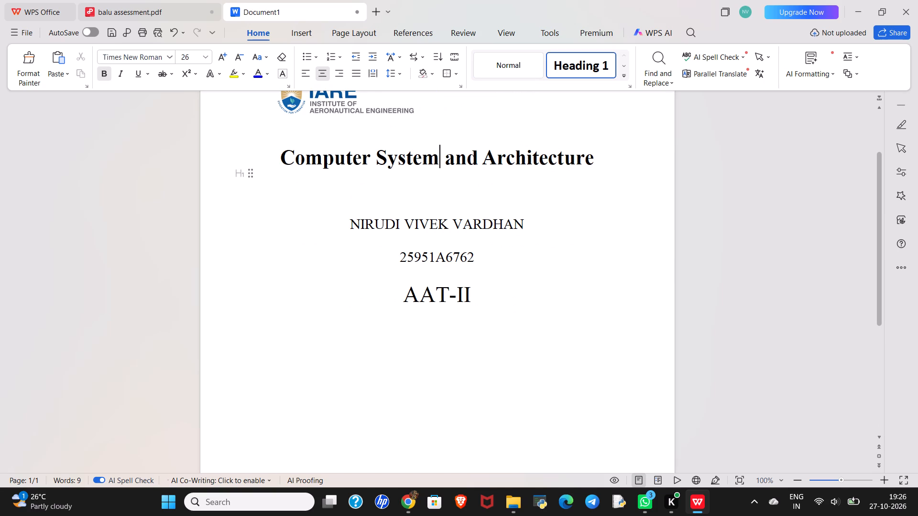
scroll(521, 120, up, 1)
click(514, 141)
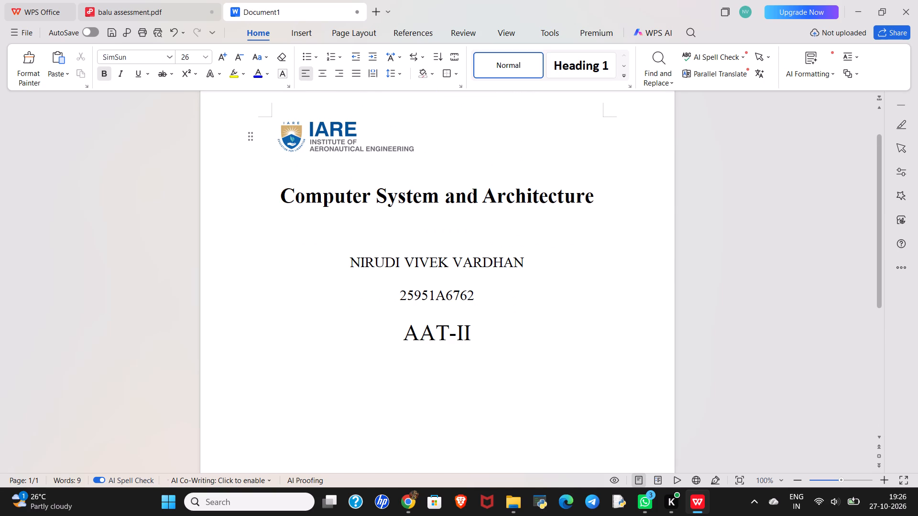
key(Return)
key(Return)
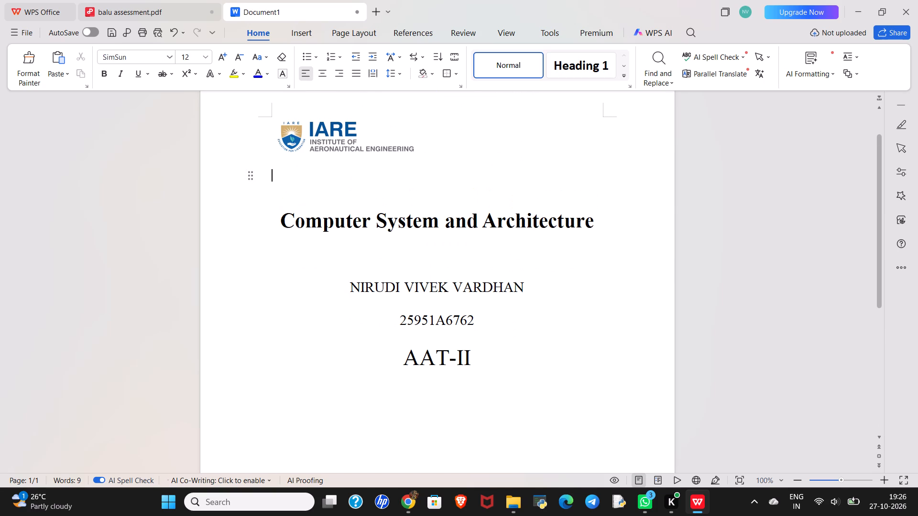
scroll(511, 142, down, 2)
click(429, 223)
key(Return)
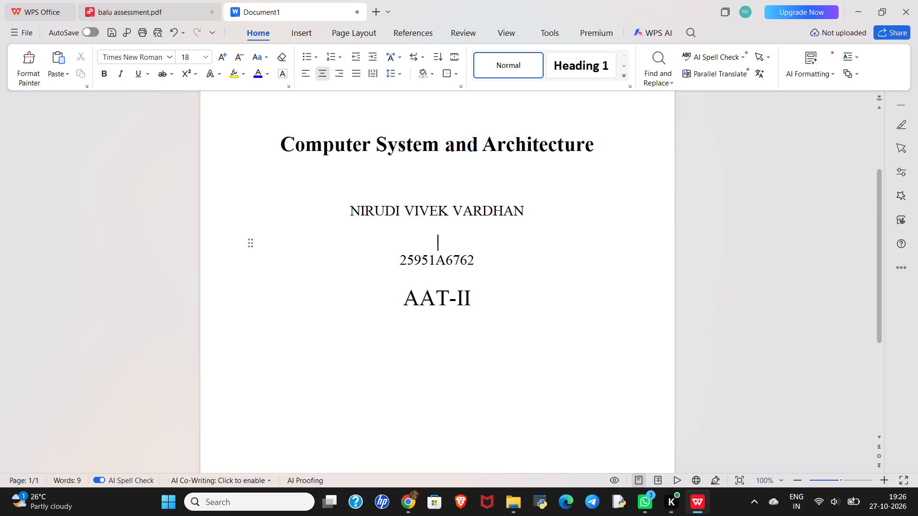
click(441, 275)
key(Return)
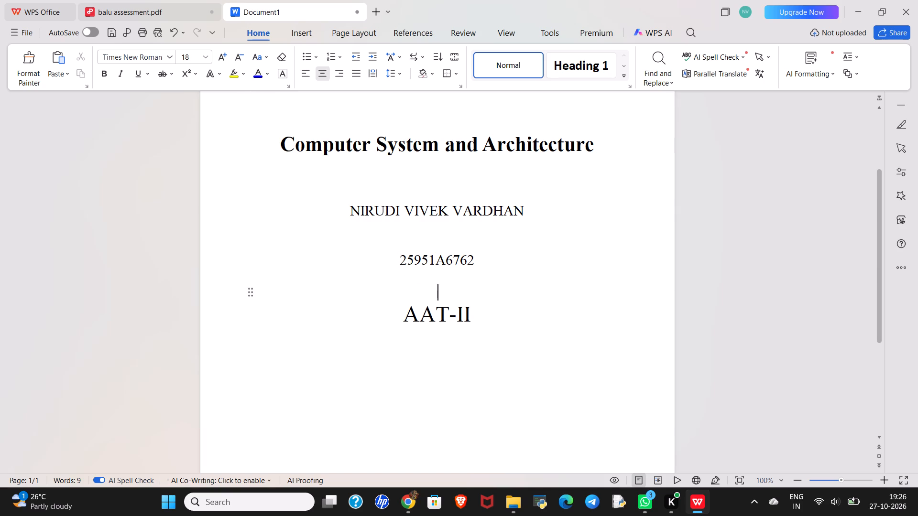
Format the student's name and the roll number in bold at font size 22.
drag(349, 215, 550, 205)
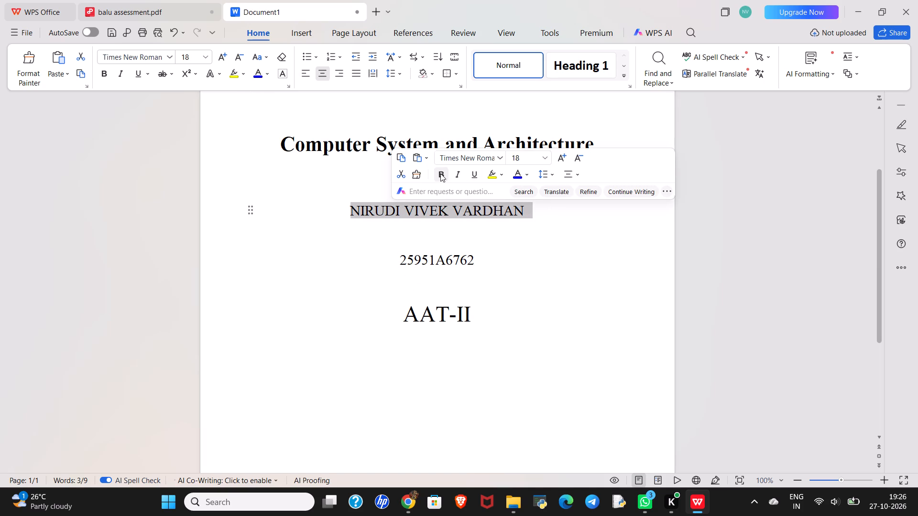
click(440, 173)
click(546, 156)
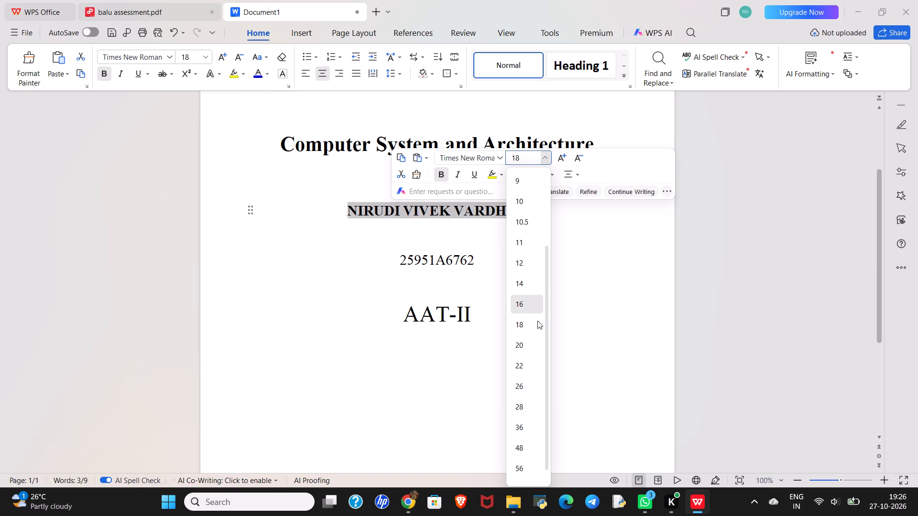
click(524, 371)
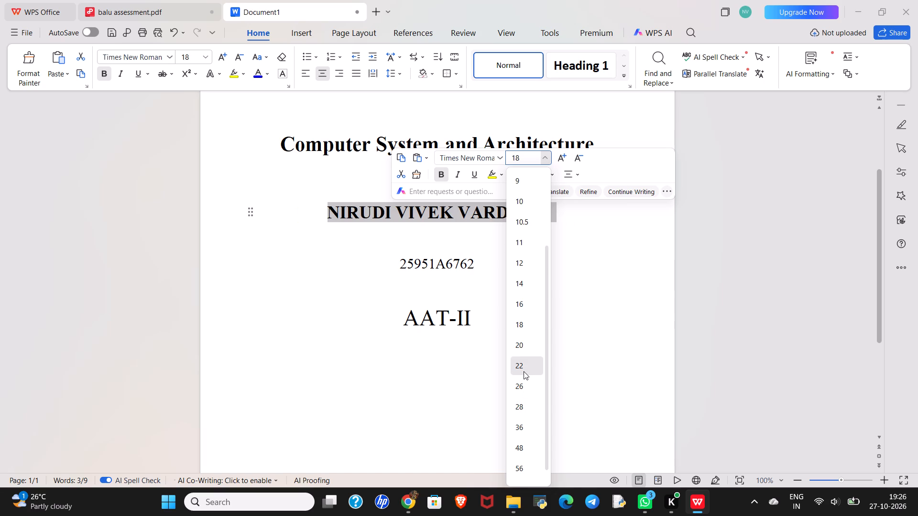
drag(482, 266, 389, 265)
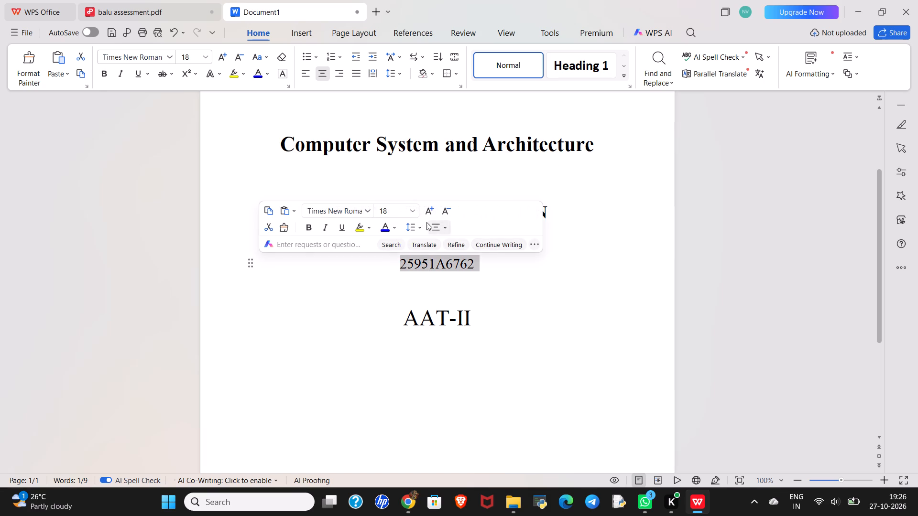
click(416, 214)
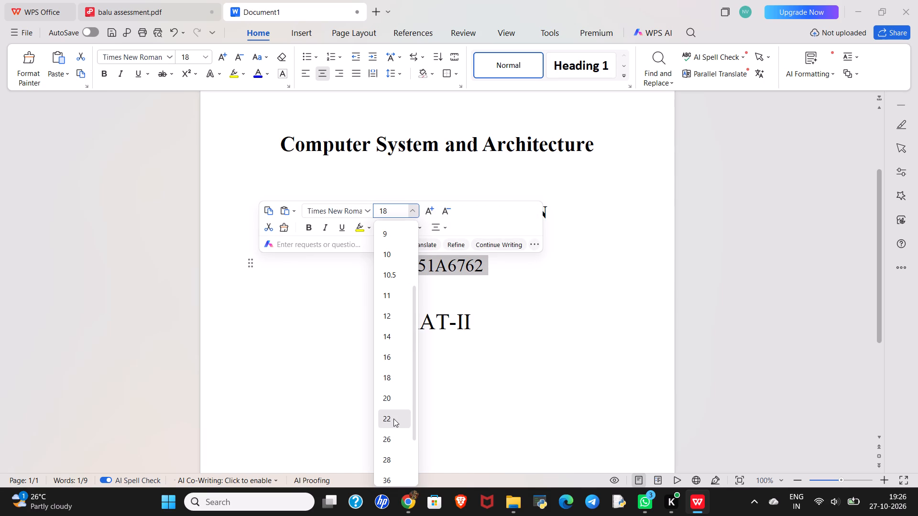
click(393, 419)
click(308, 229)
click(320, 314)
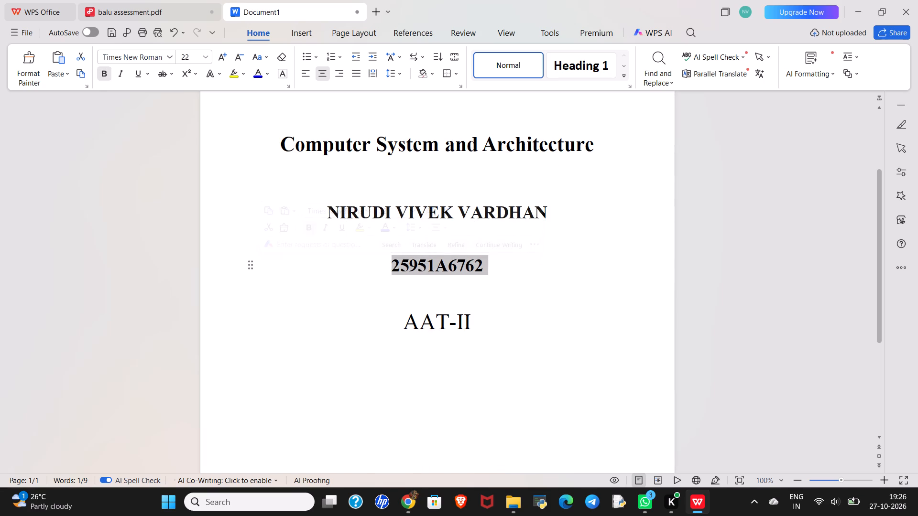
Make the "AAT-II" line bold and set its font size to 48.
drag(397, 323, 480, 317)
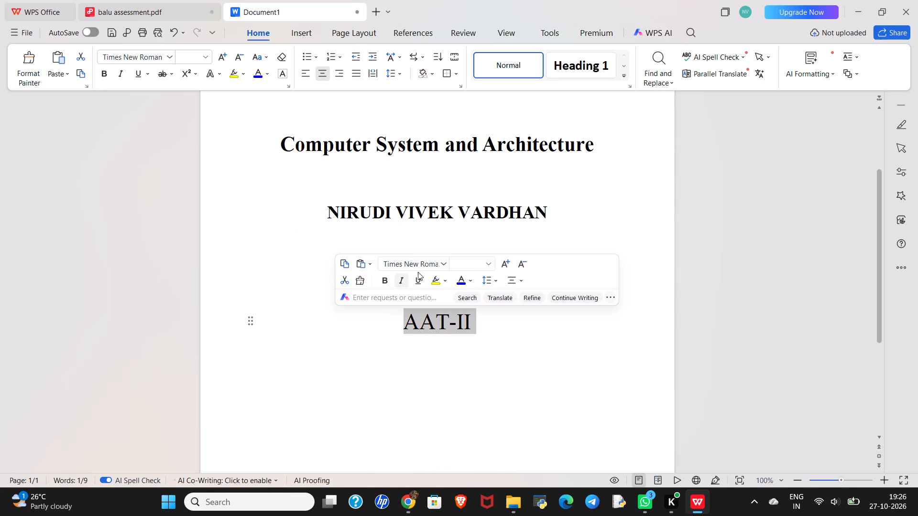
click(490, 263)
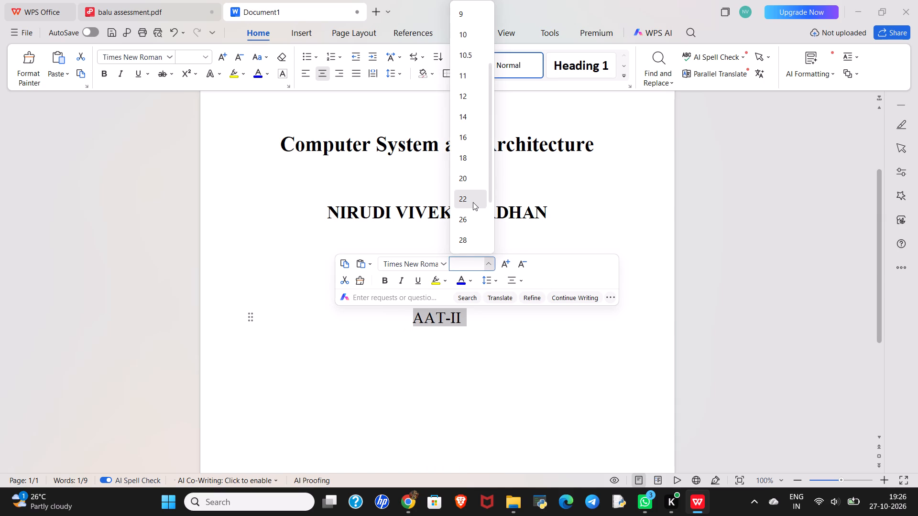
scroll(470, 237, down, 1)
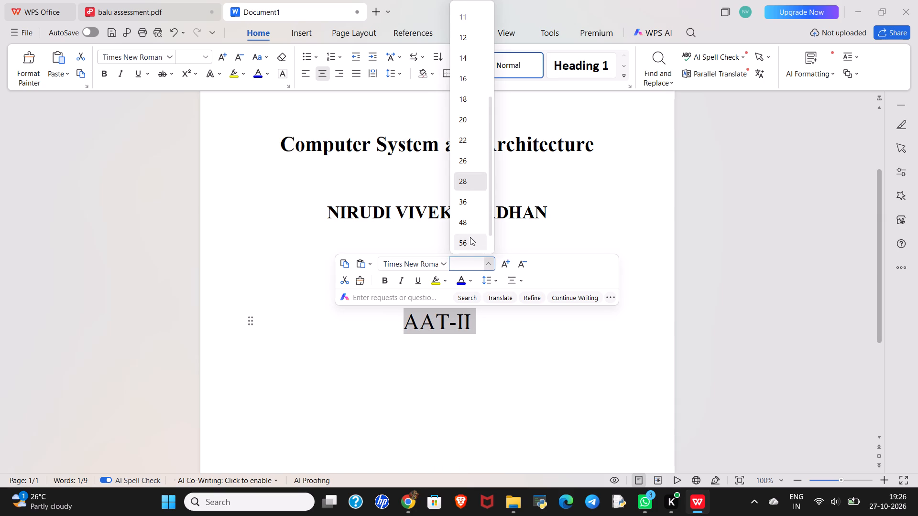
click(466, 214)
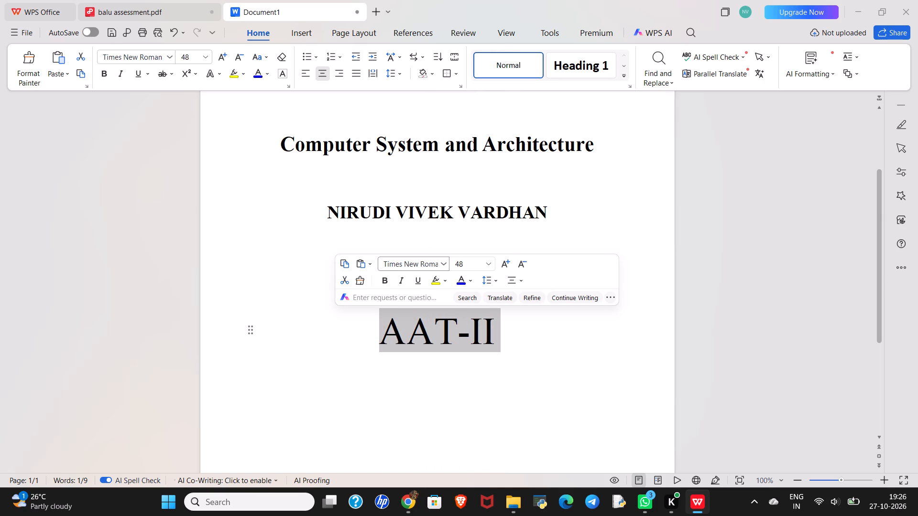
click(384, 281)
click(372, 406)
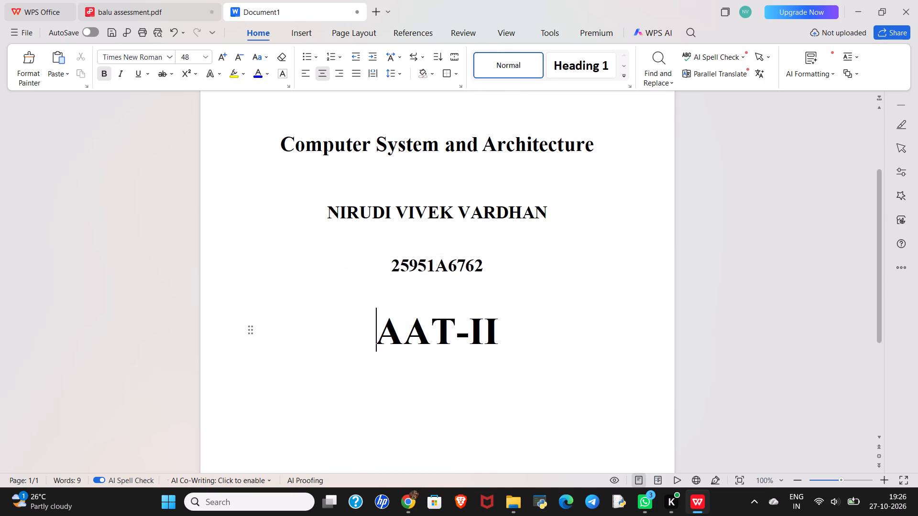
Review the front page layout from the IARE logo down past the "AAT-II" line.
scroll(625, 316, down, 10)
scroll(626, 319, up, 9)
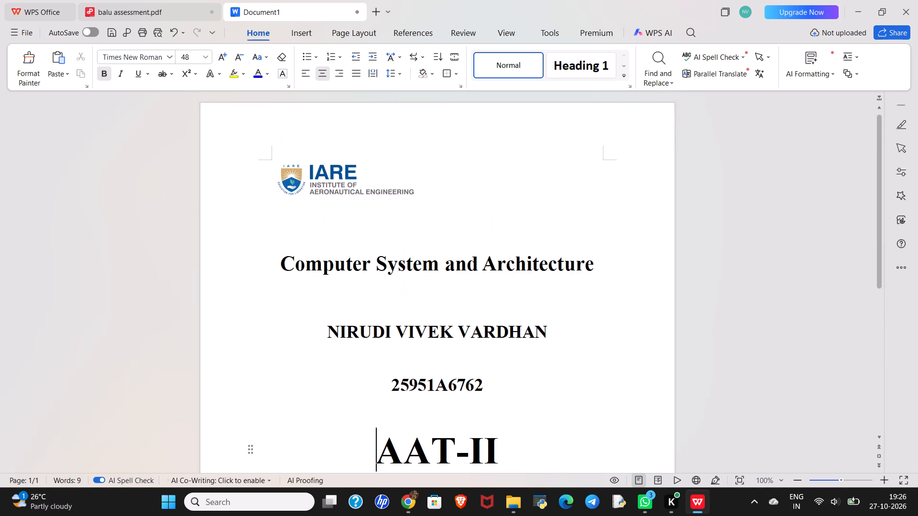
scroll(626, 319, down, 6)
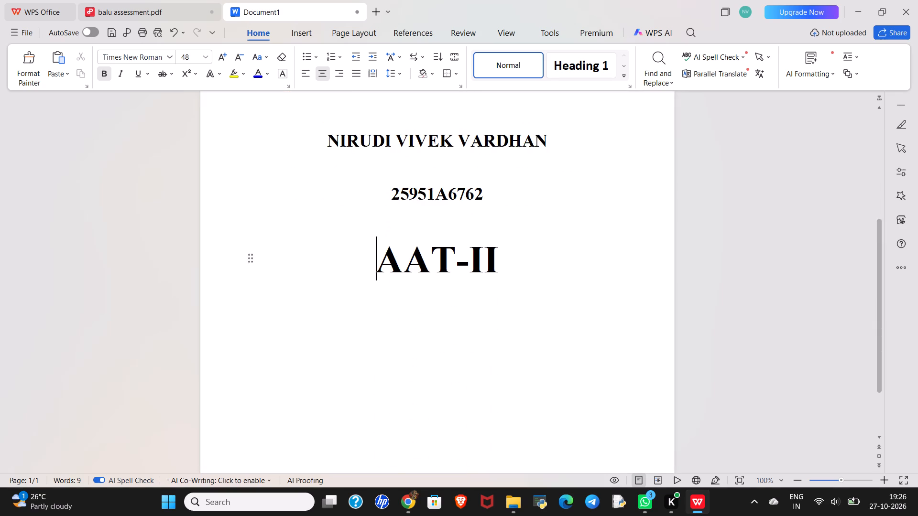
scroll(626, 319, down, 4)
scroll(626, 319, up, 7)
click(756, 262)
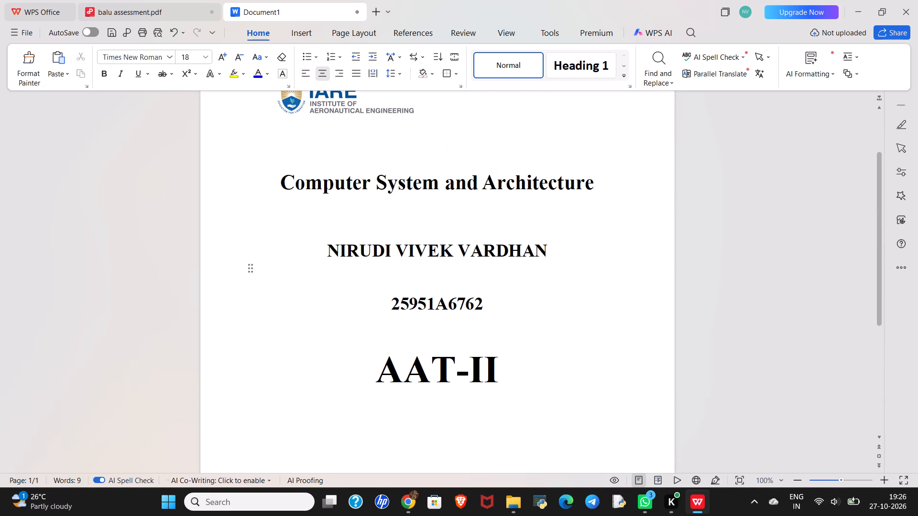
click(606, 350)
scroll(758, 302, down, 2)
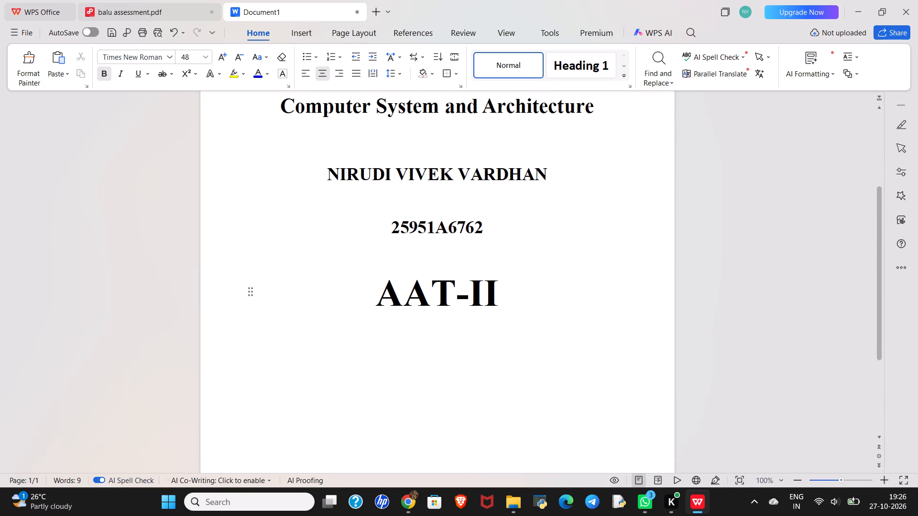
Save the document to WPS Drive as a Word document (.docx) named "ReportTemplate".
key(ctrl+s)
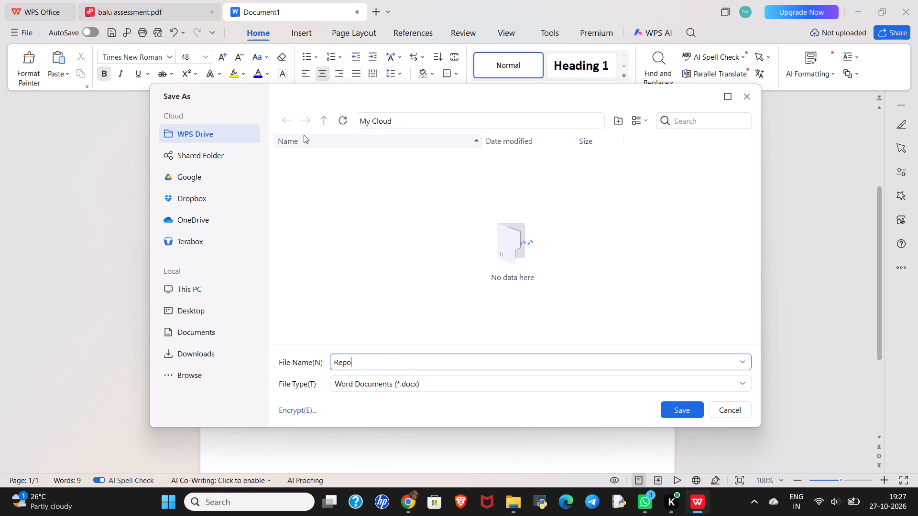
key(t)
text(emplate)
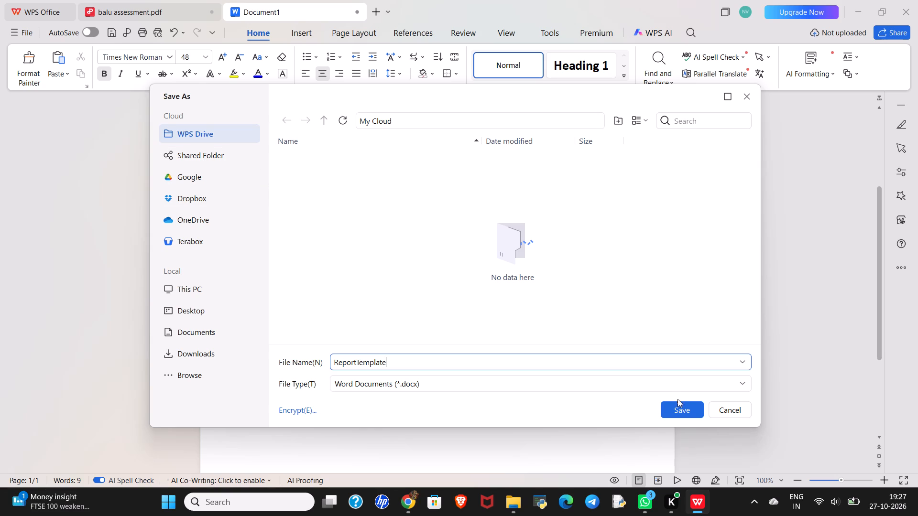
click(679, 411)
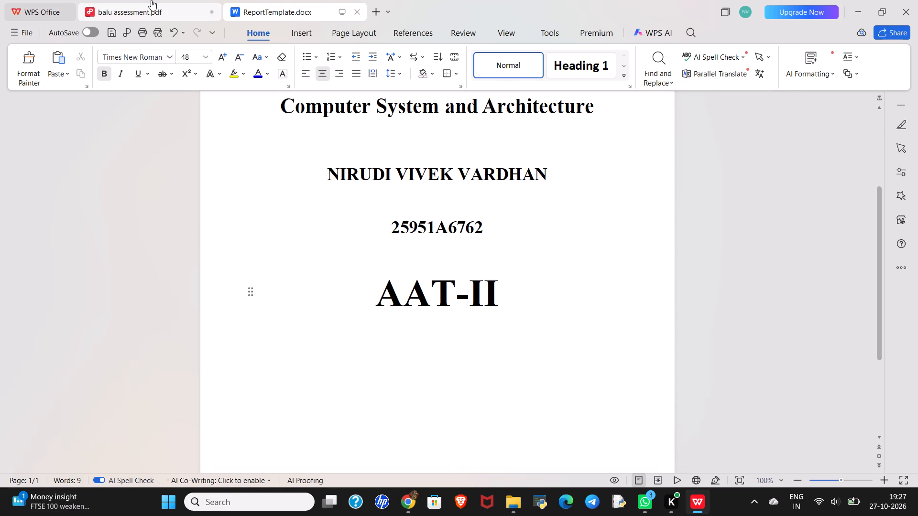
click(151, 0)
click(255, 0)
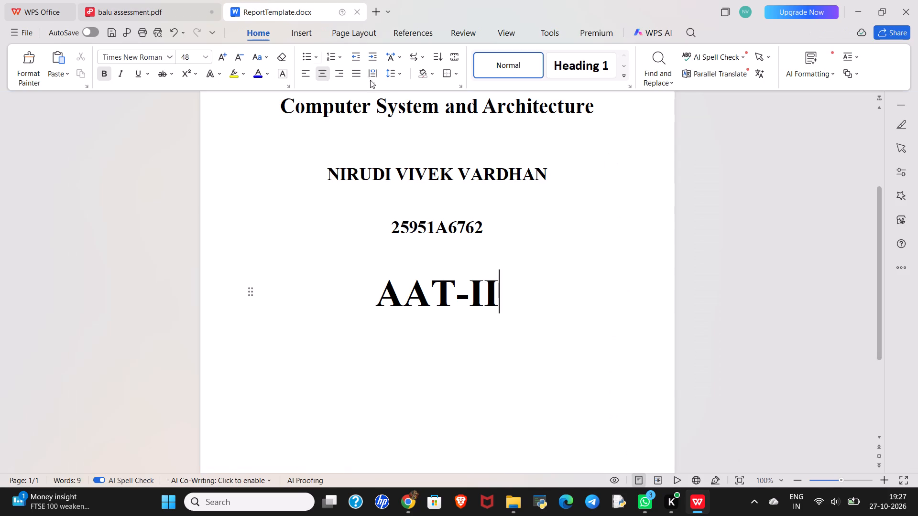
Replace the student's name below the course title with the other student's full name in capitals.
drag(326, 175, 522, 173)
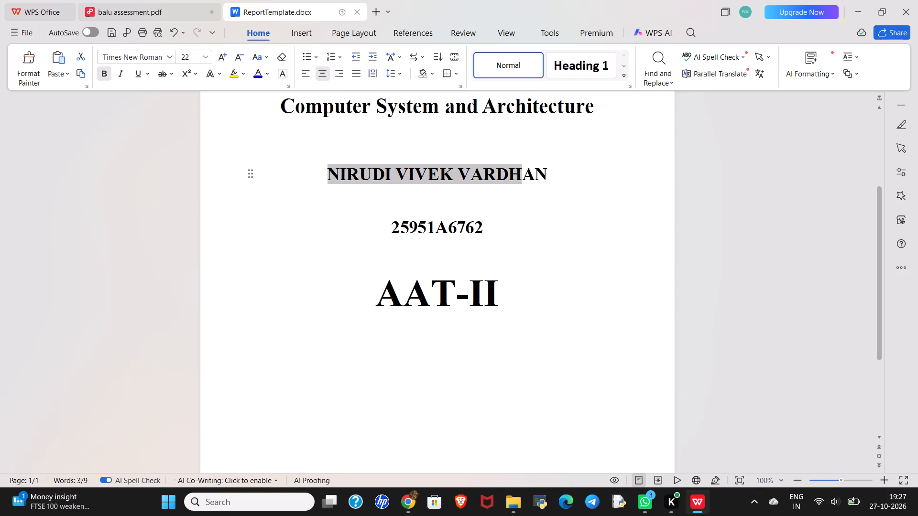
drag(522, 173, 545, 170)
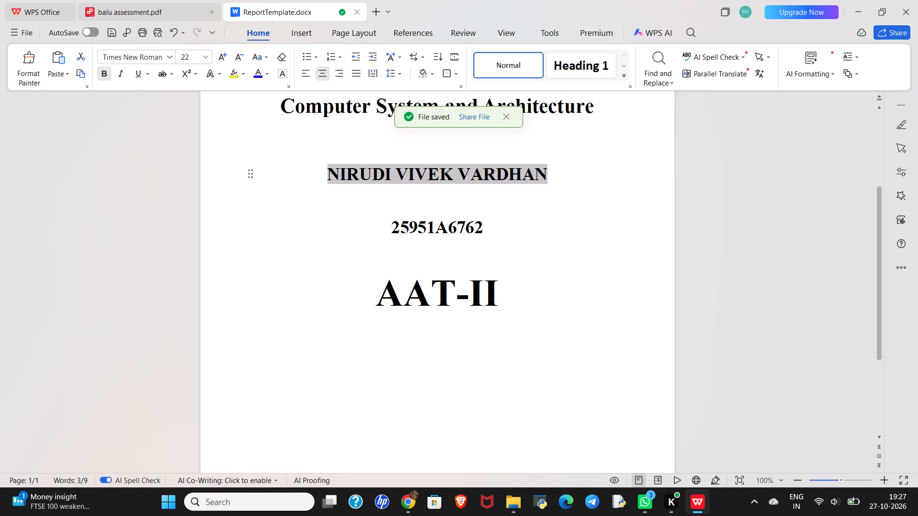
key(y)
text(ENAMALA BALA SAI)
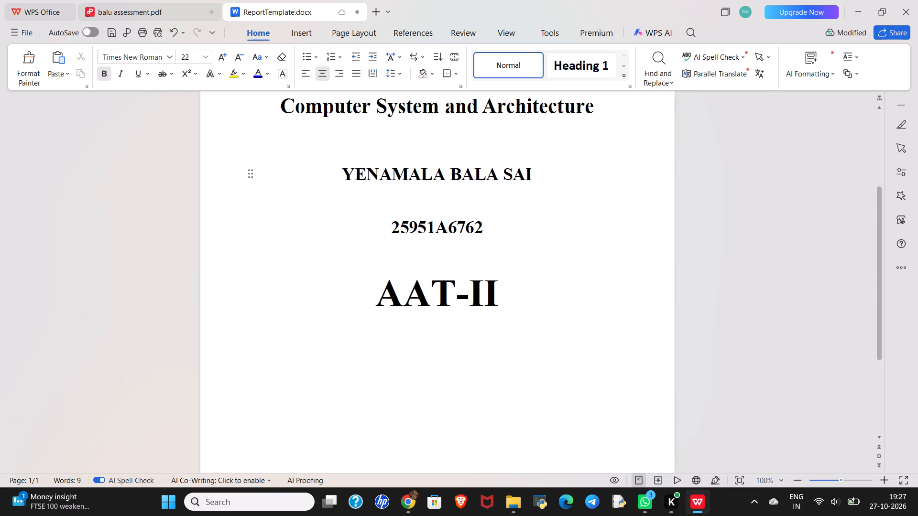
Replace the last two digits of the student's roll number with 06 and save the ReportTemplate document.
click(503, 226)
key(BackSpace)
key(BackSpace)
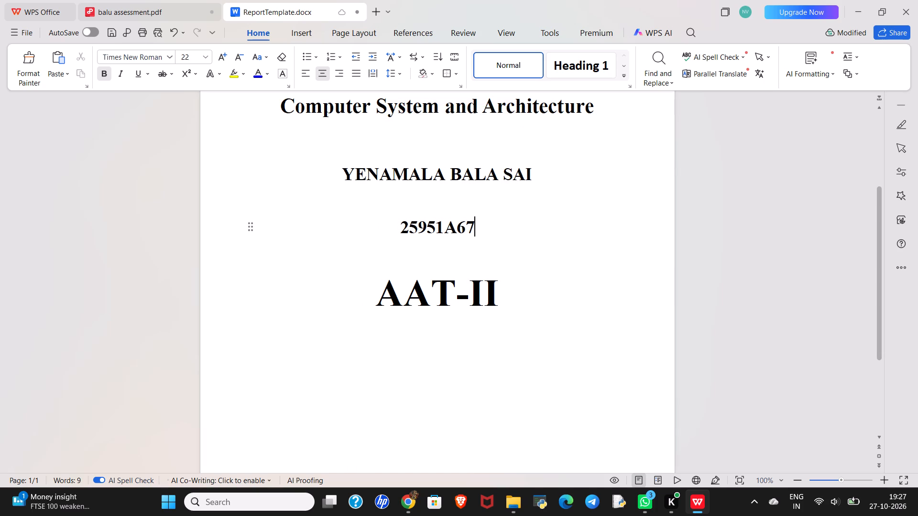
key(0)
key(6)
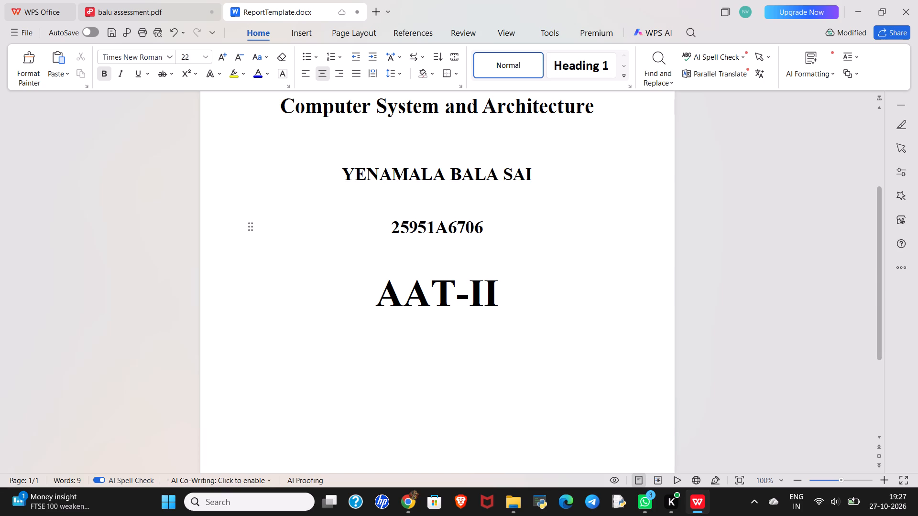
key(ctrl+s)
click(487, 237)
click(529, 299)
key(ctrl+s)
key(ctrl+s)
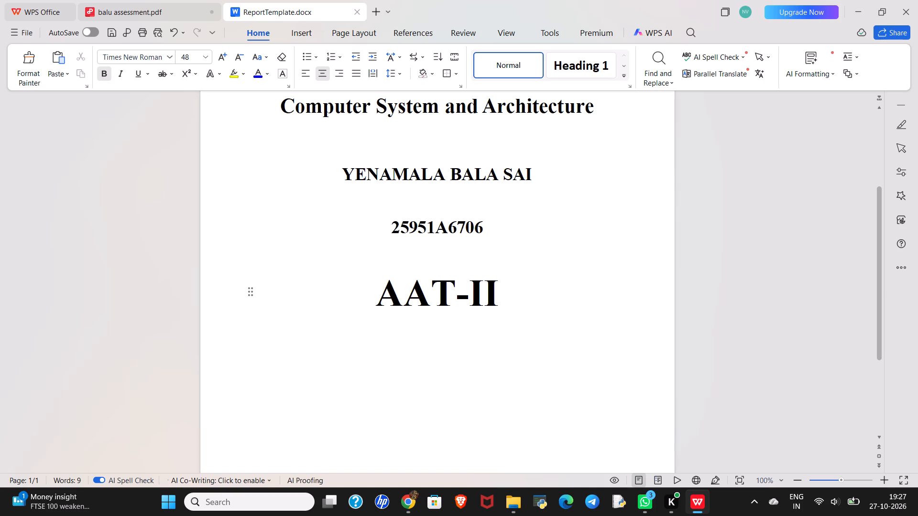
Switch to the balu assessment PDF.
click(156, 8)
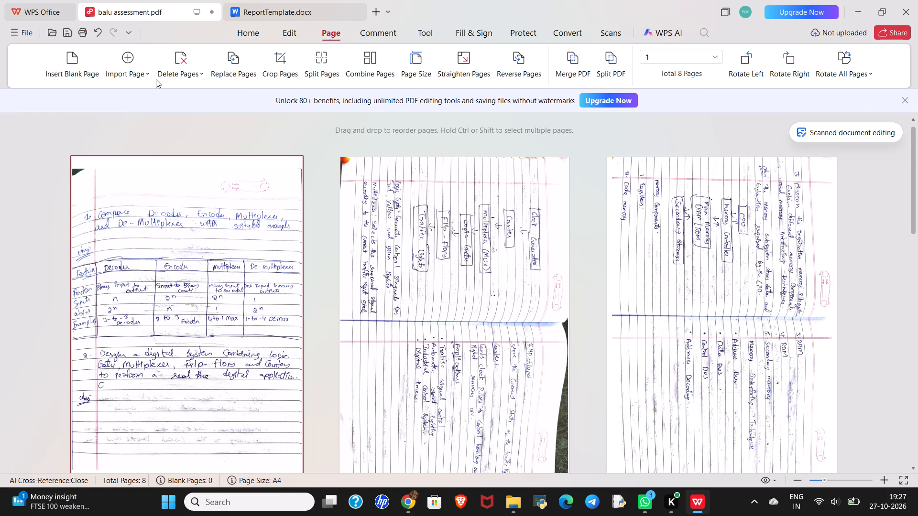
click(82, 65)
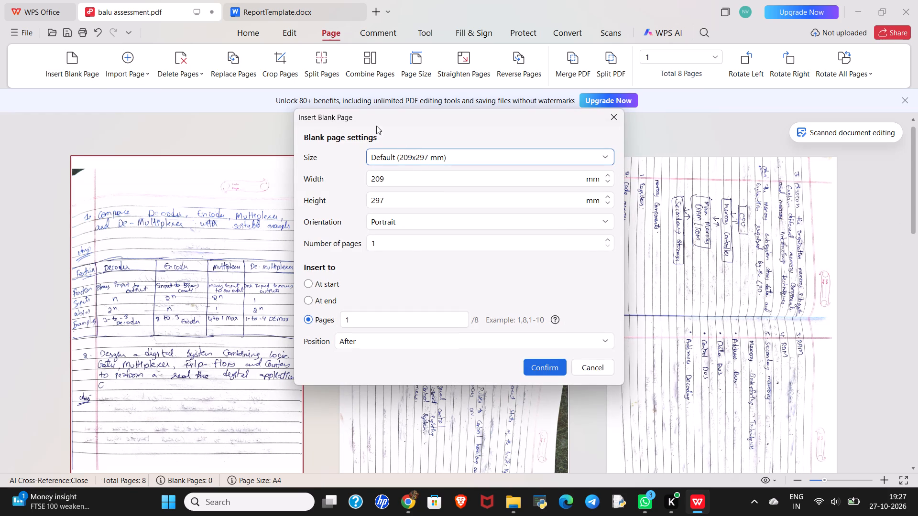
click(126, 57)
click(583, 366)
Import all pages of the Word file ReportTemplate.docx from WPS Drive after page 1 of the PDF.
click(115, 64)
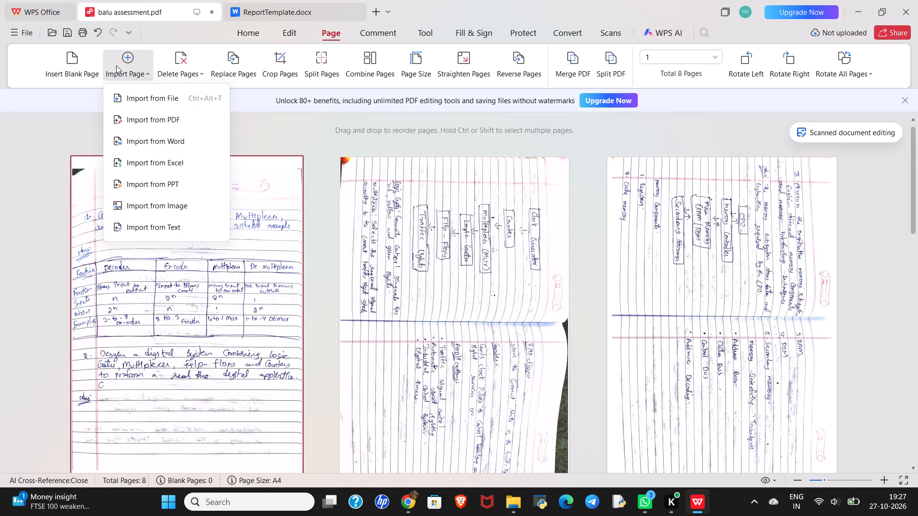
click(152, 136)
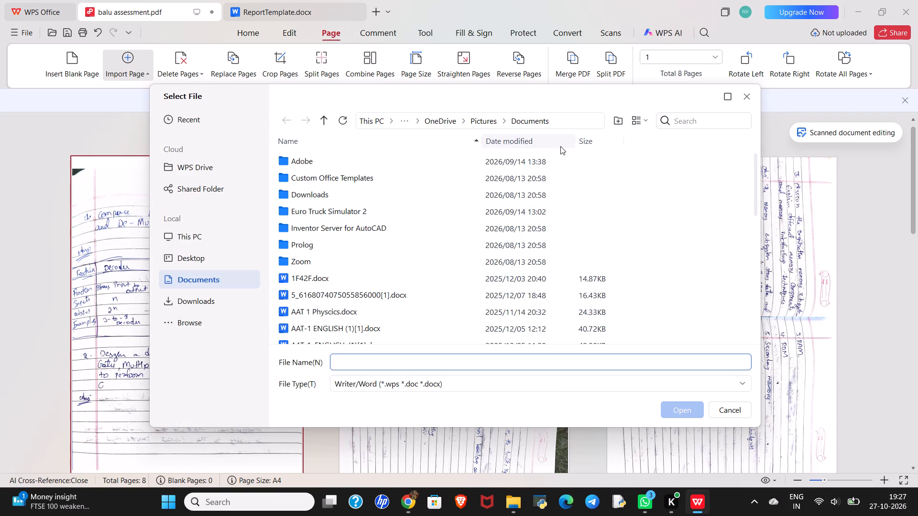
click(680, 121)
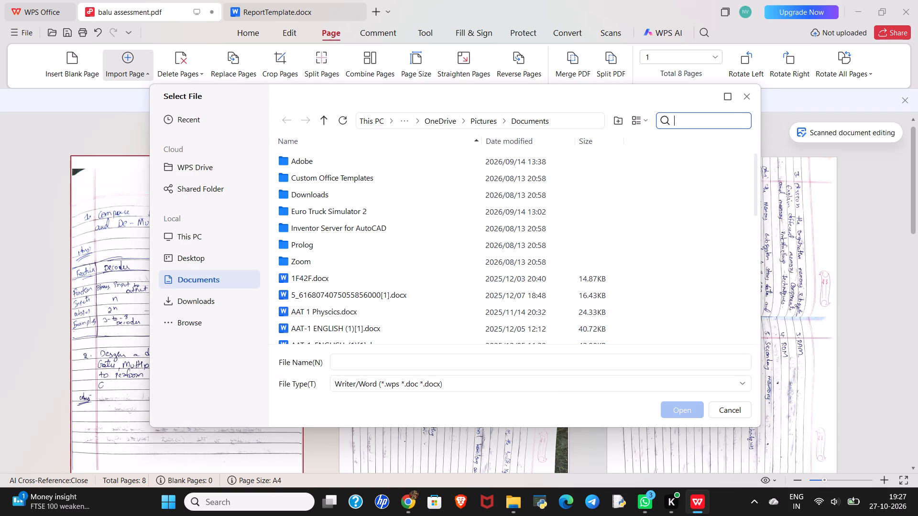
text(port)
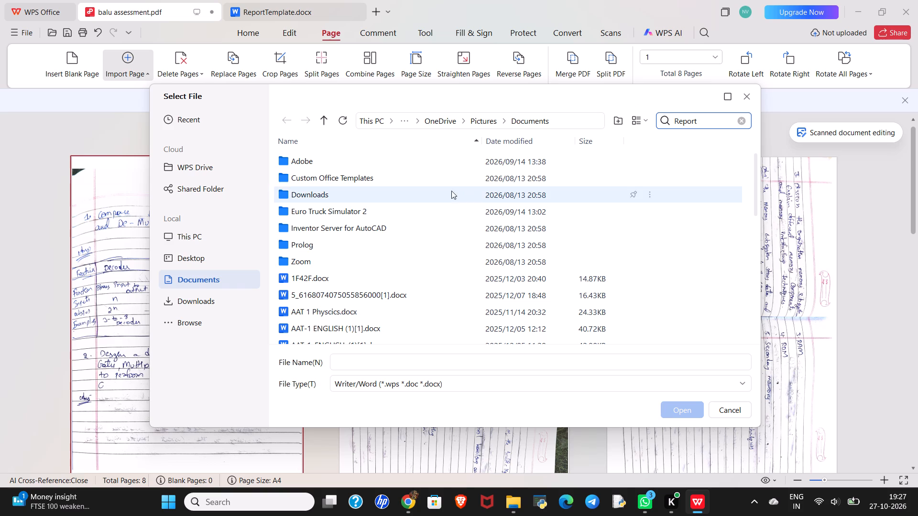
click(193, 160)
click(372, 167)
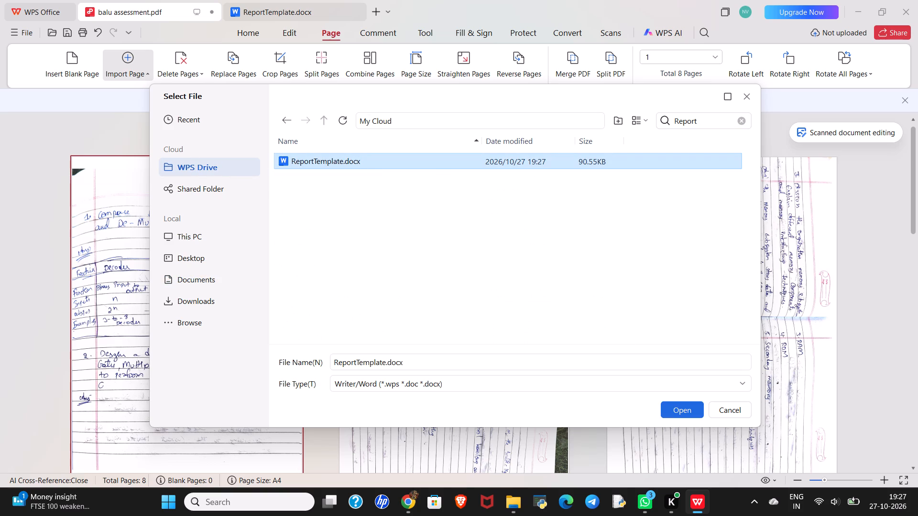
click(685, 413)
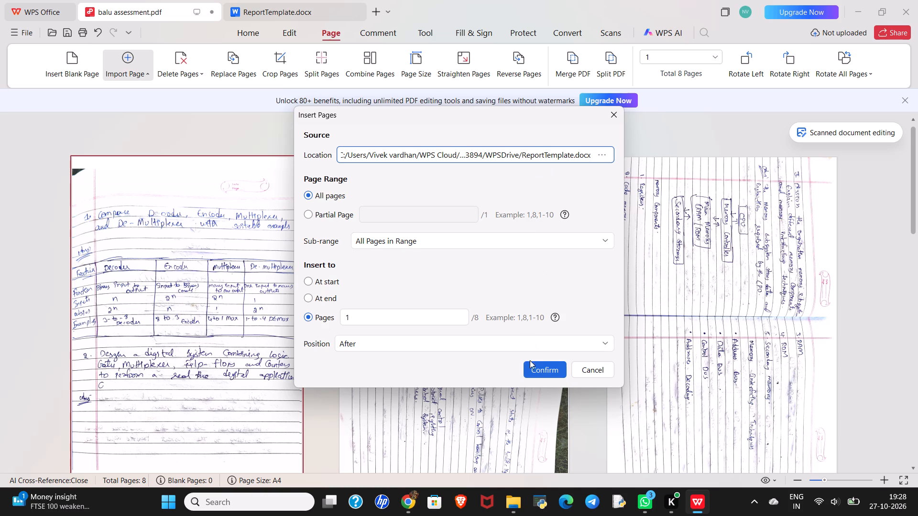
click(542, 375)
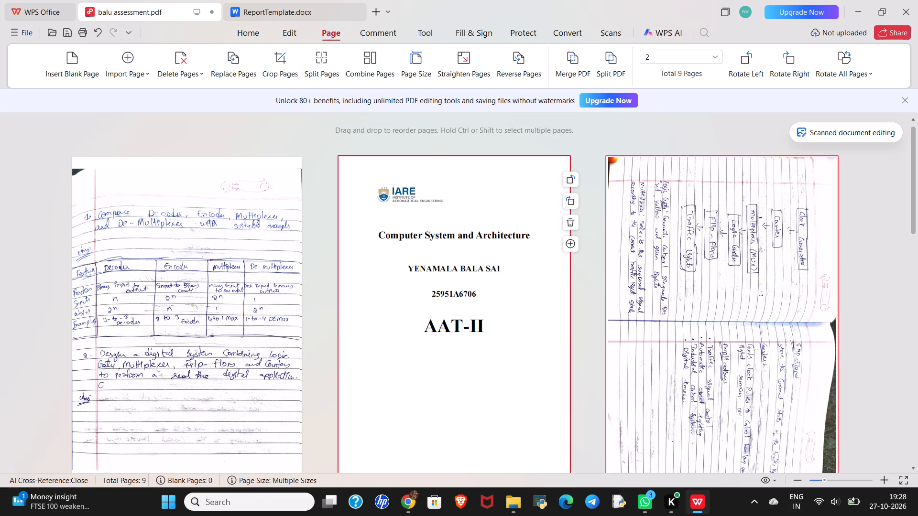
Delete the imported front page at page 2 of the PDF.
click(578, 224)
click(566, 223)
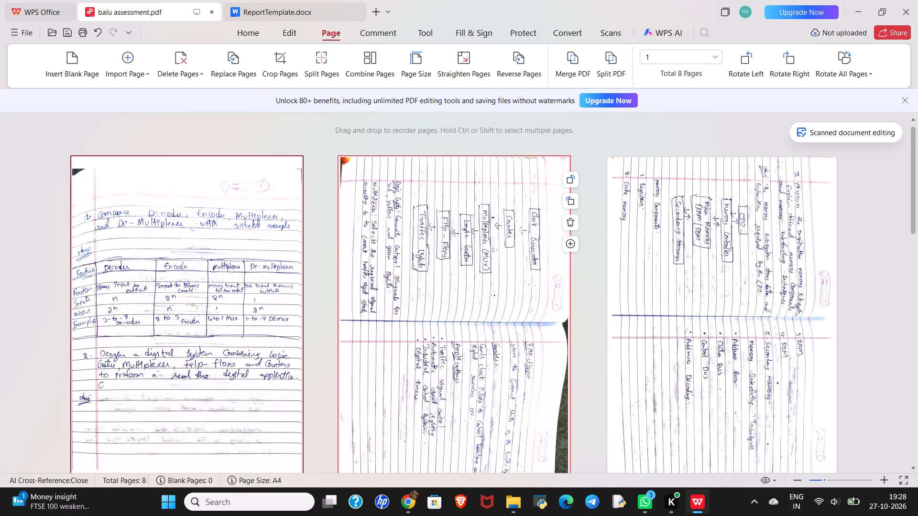
Insert one default-size portrait blank page before page 1 of the PDF and select it.
click(118, 65)
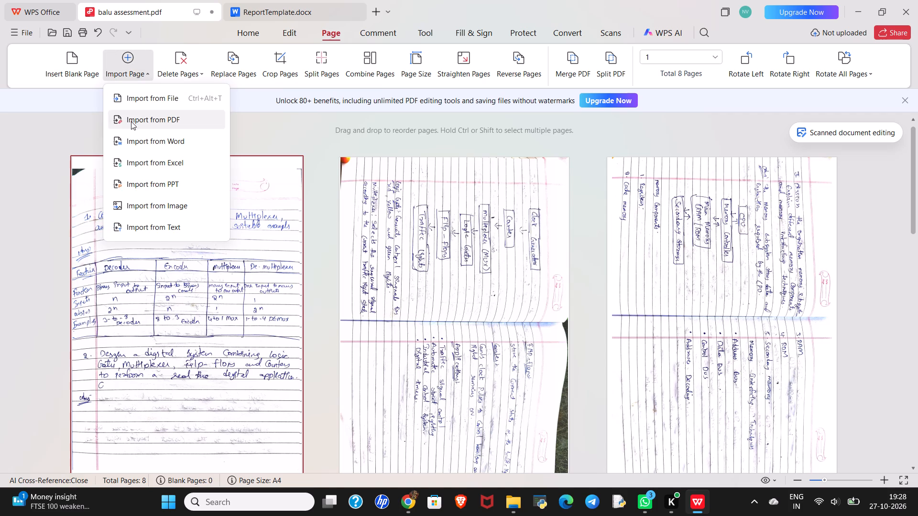
click(84, 69)
click(128, 27)
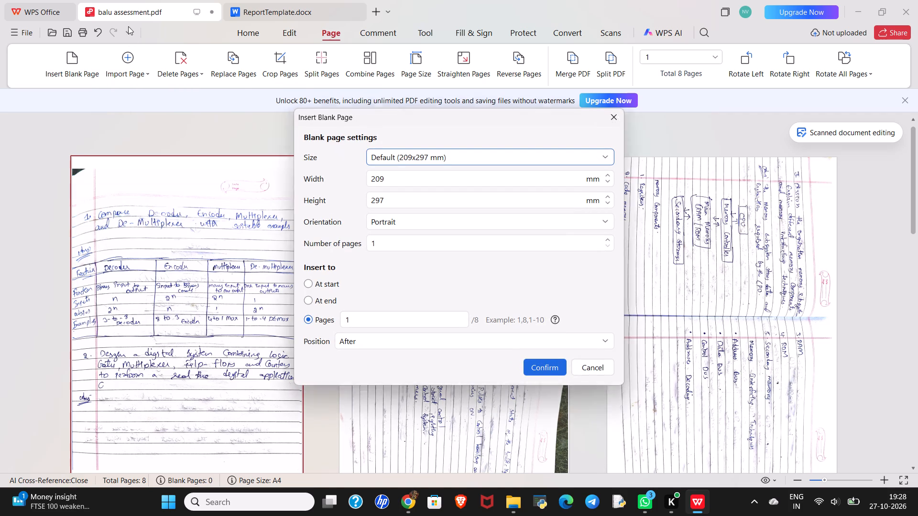
click(123, 58)
click(600, 338)
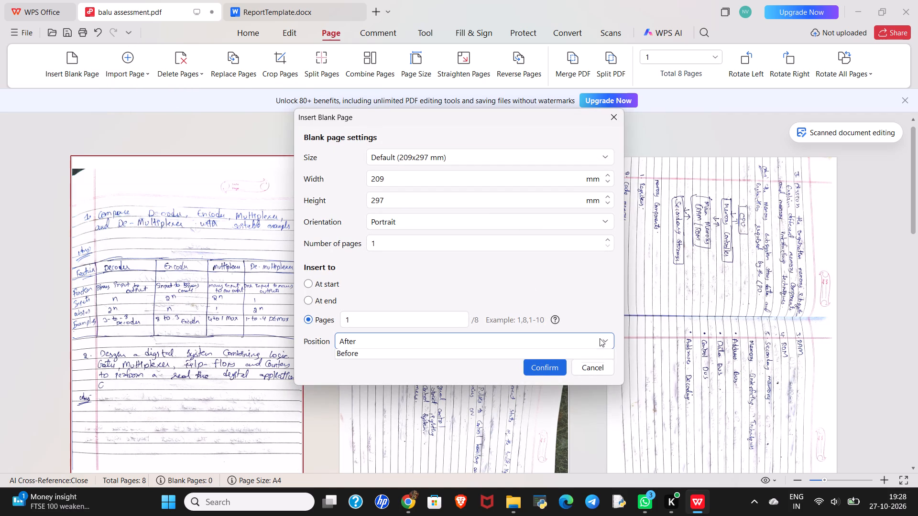
click(596, 371)
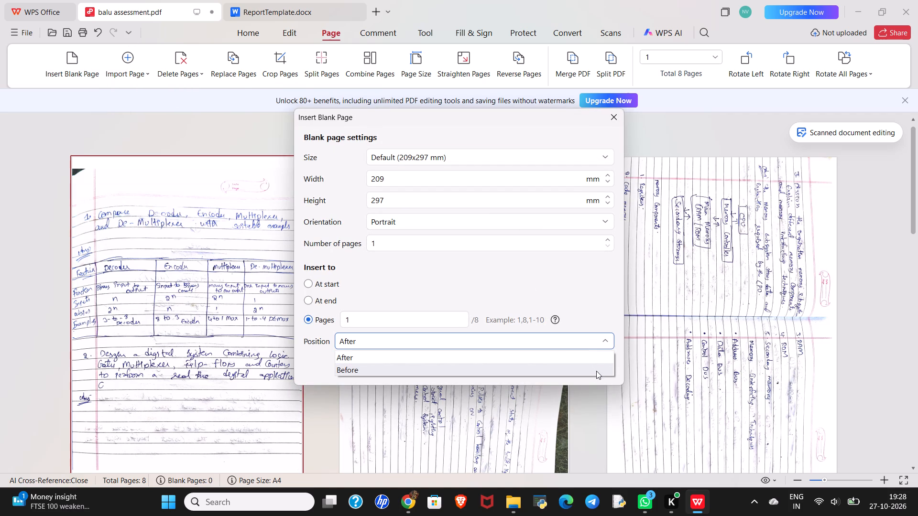
click(550, 367)
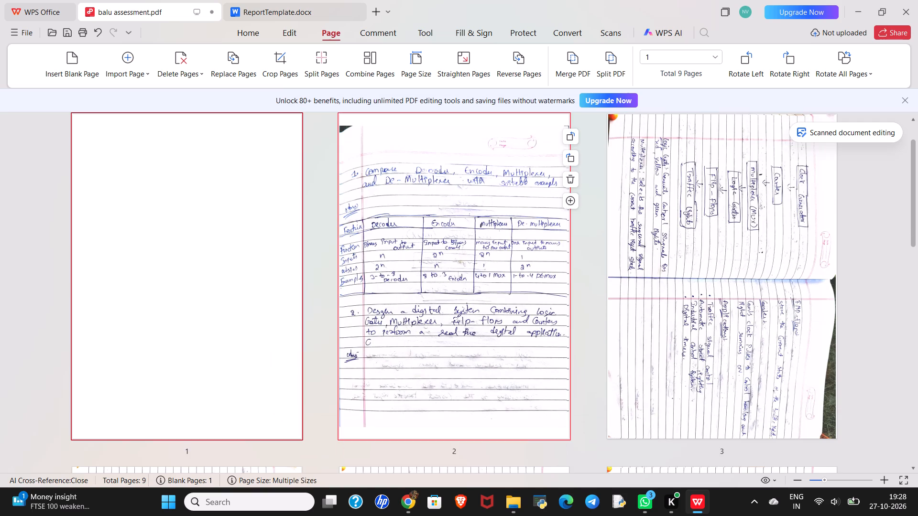
click(197, 204)
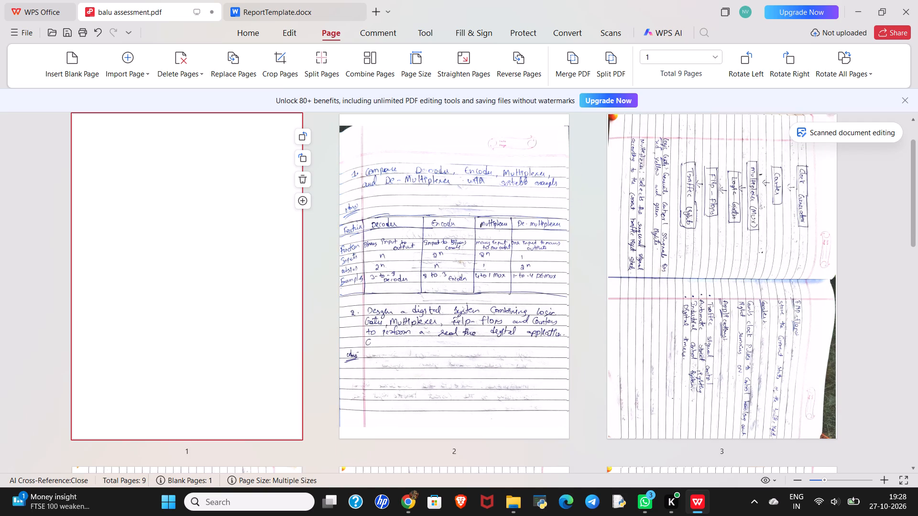
Copy the IARE logo picture from the front page in ReportTemplate.docx.
click(278, 0)
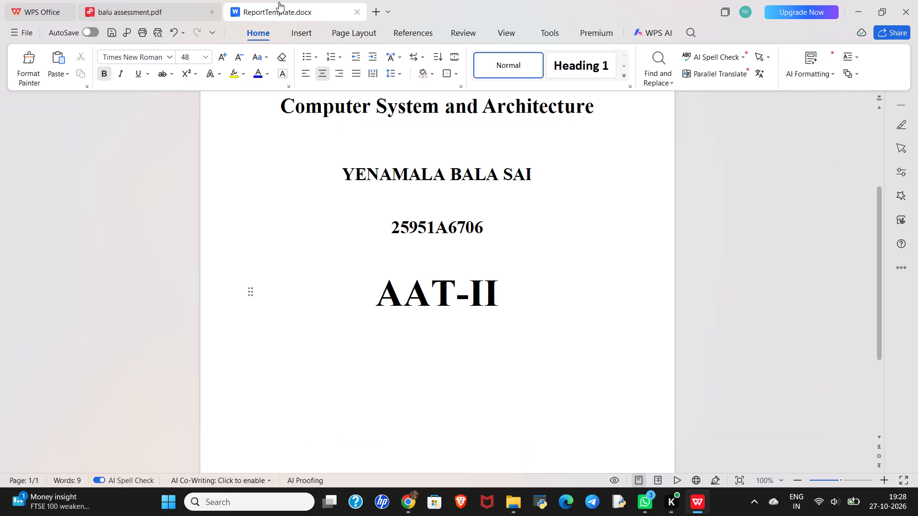
scroll(354, 136, up, 2)
click(338, 108)
right_click(338, 108)
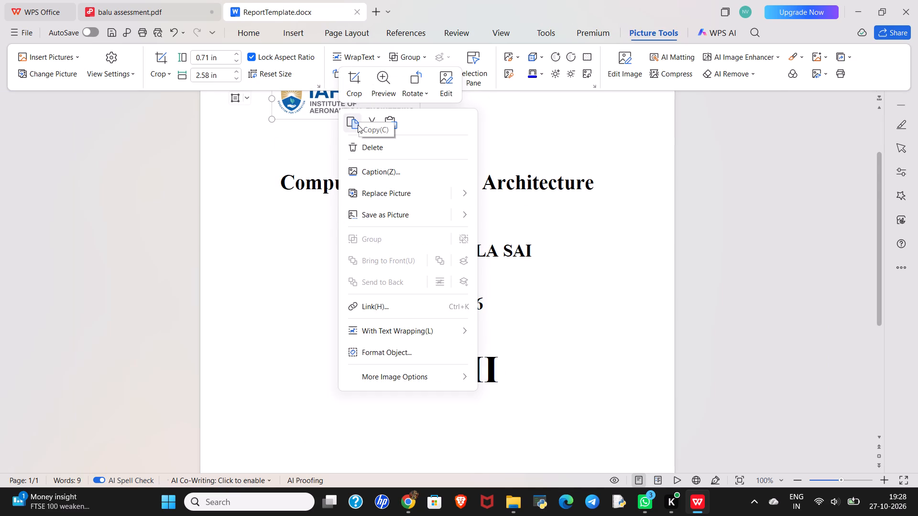
click(296, 106)
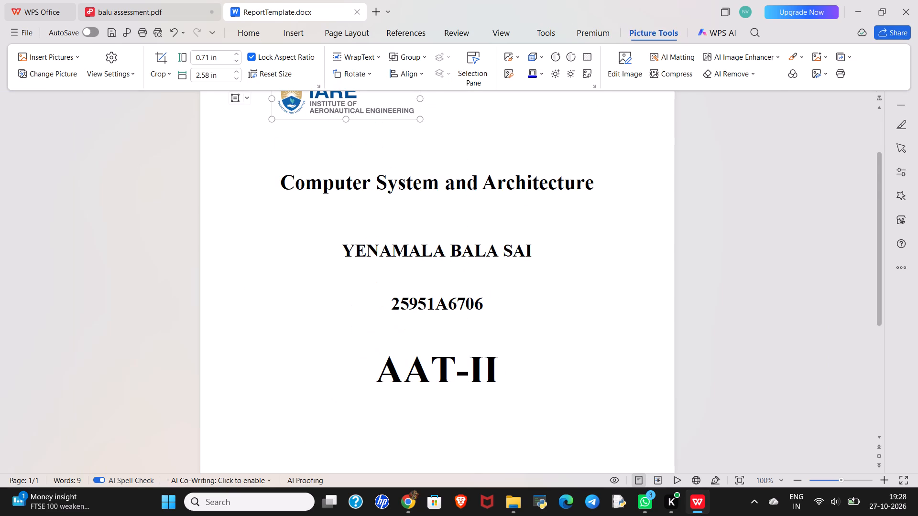
key(ctrl+c)
key(ctrl+c)
key(ctrl+c)
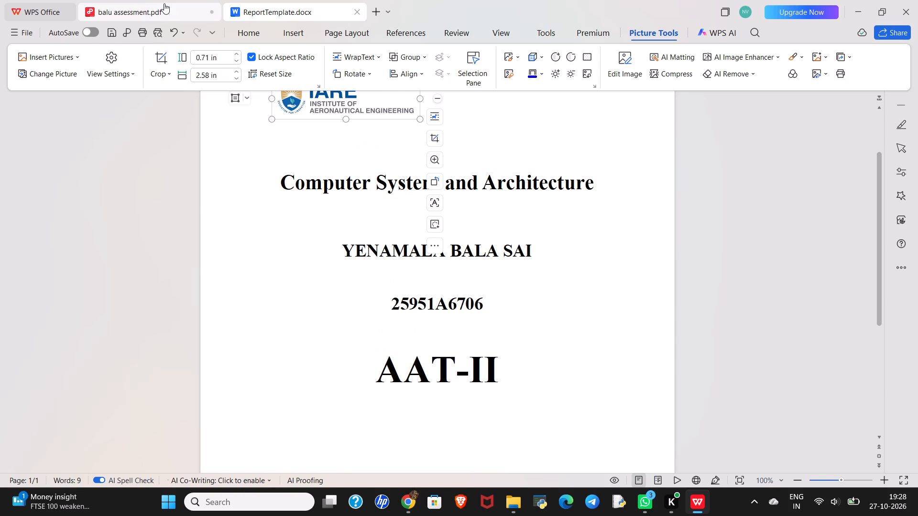
Paste the copied IARE logo onto the blank first page of the balu assessment PDF, opened for viewing at full size.
click(164, 3)
key(ctrl+v)
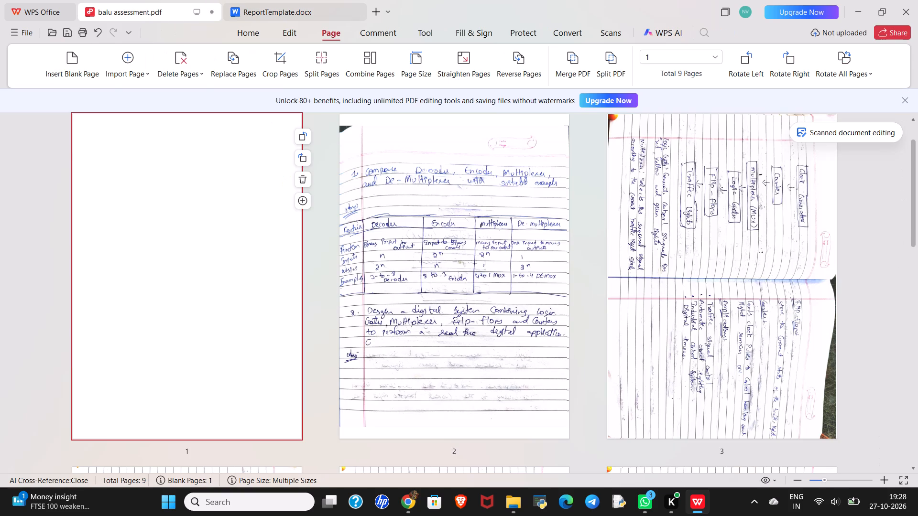
scroll(122, 164, up, 2)
click(136, 192)
key(ctrl+v)
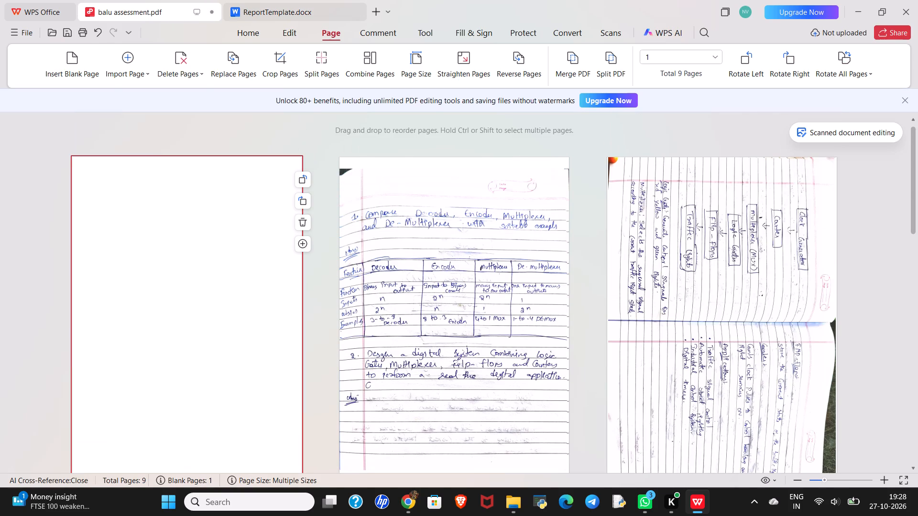
key(ctrl+v)
key(ctrl+v)
ctrl+scroll(136, 193, up, 1)
ctrl+right_click(136, 193)
scroll(316, 203, up, 9)
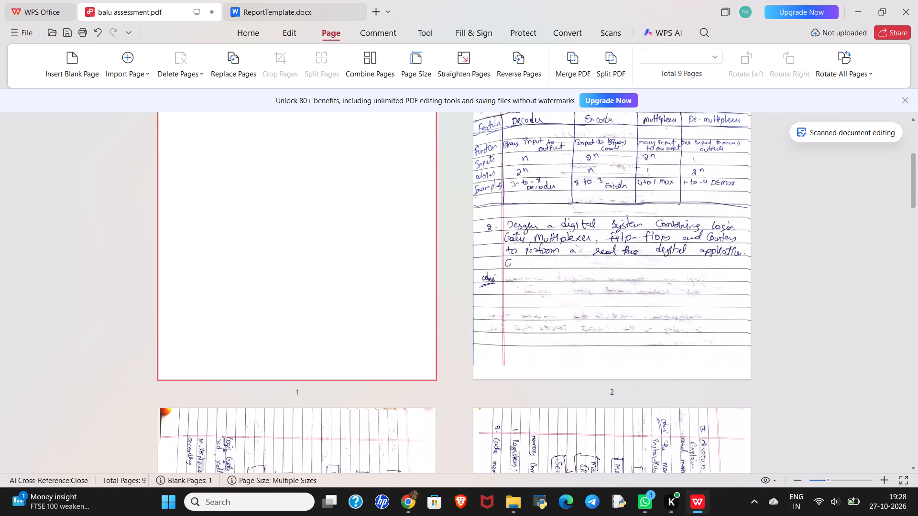
scroll(316, 203, up, 3)
triple_click(316, 203)
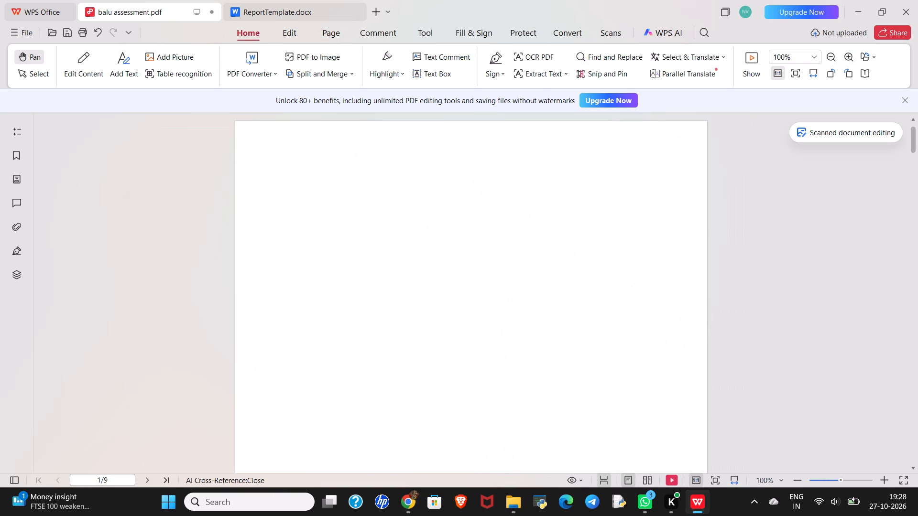
key(ctrl+v)
scroll(362, 207, down, 18)
scroll(365, 207, up, 2)
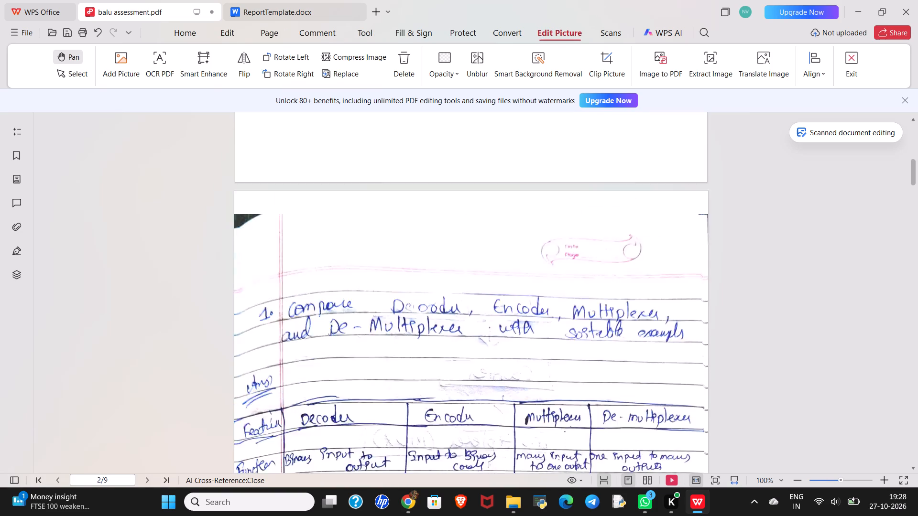
scroll(365, 207, up, 16)
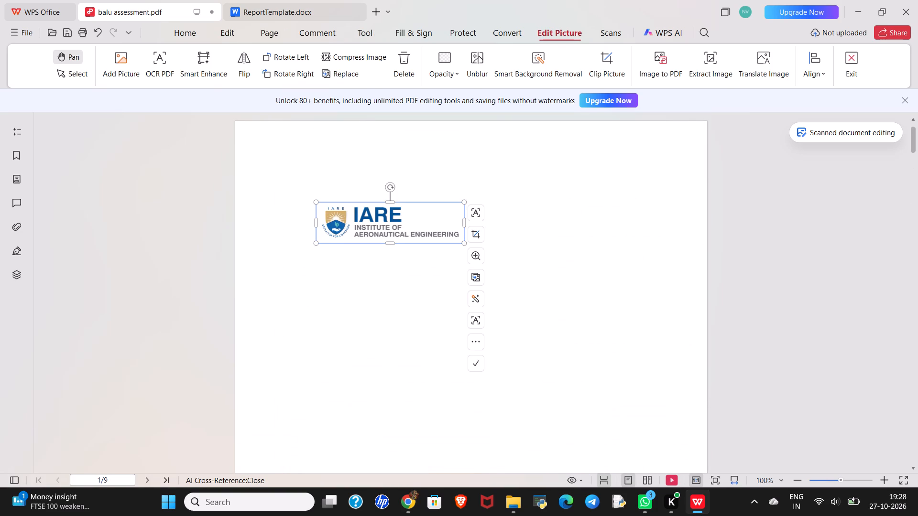
Move the IARE logo to the upper-left corner of the blank page and stretch it slightly wider than its pasted size.
drag(464, 224, 534, 208)
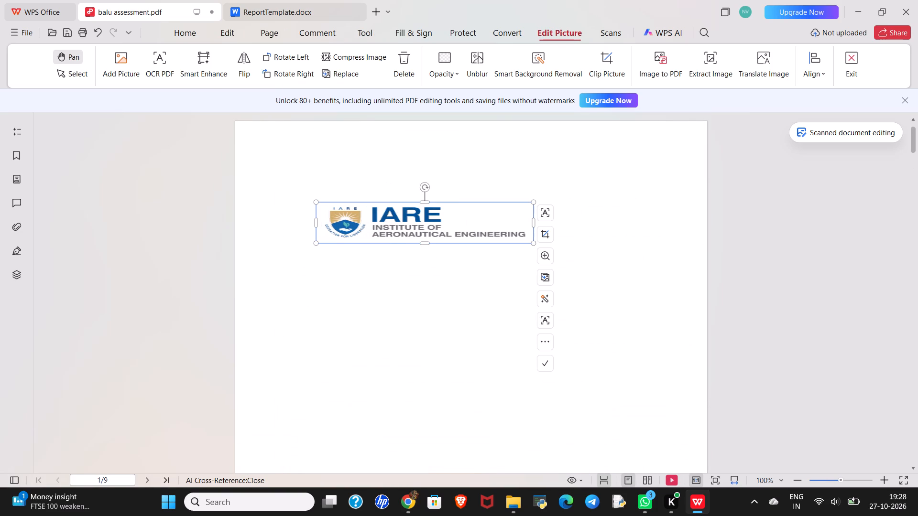
drag(410, 209, 338, 154)
drag(338, 161, 342, 150)
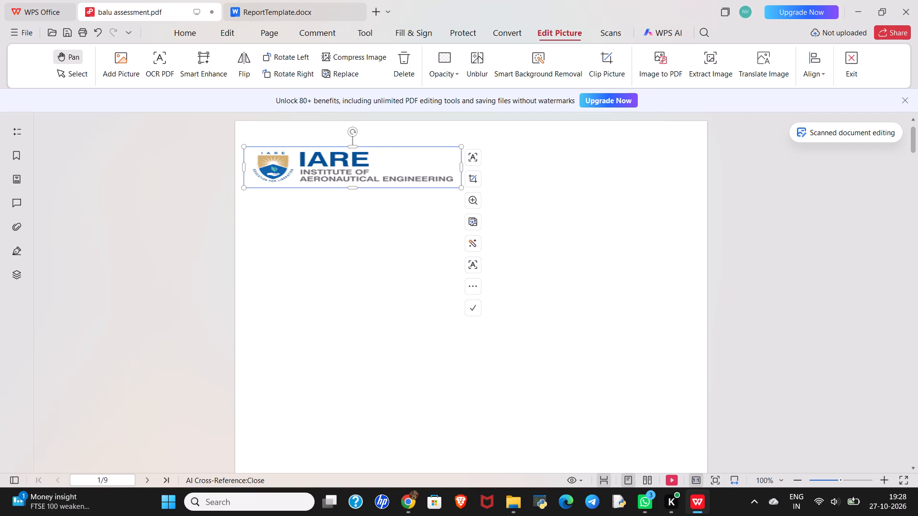
drag(342, 150, 341, 143)
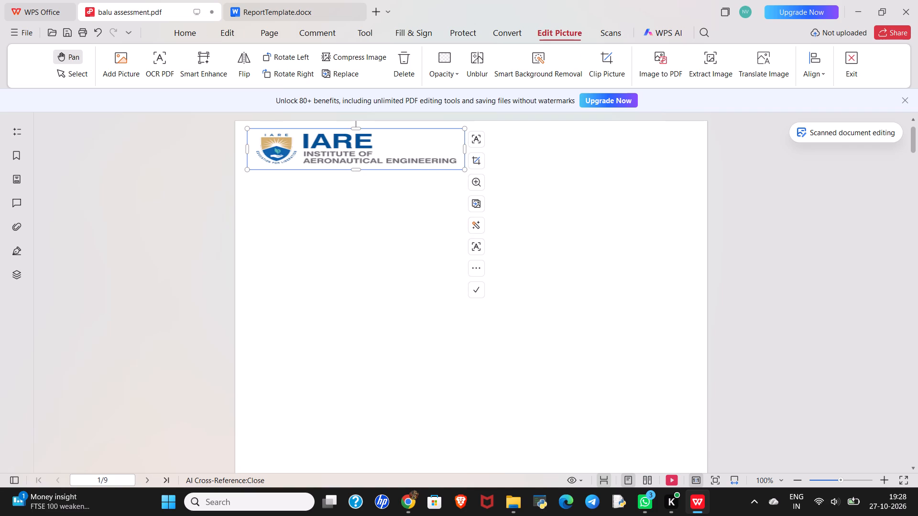
drag(465, 151, 409, 152)
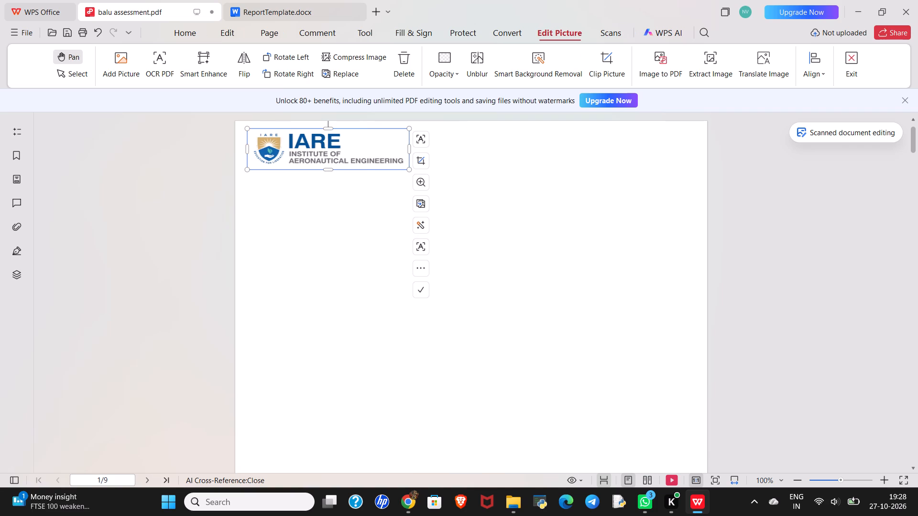
Copy the front-page text from the Computer System and Architecture title through AAT-II in ReportTemplate.docx.
click(520, 170)
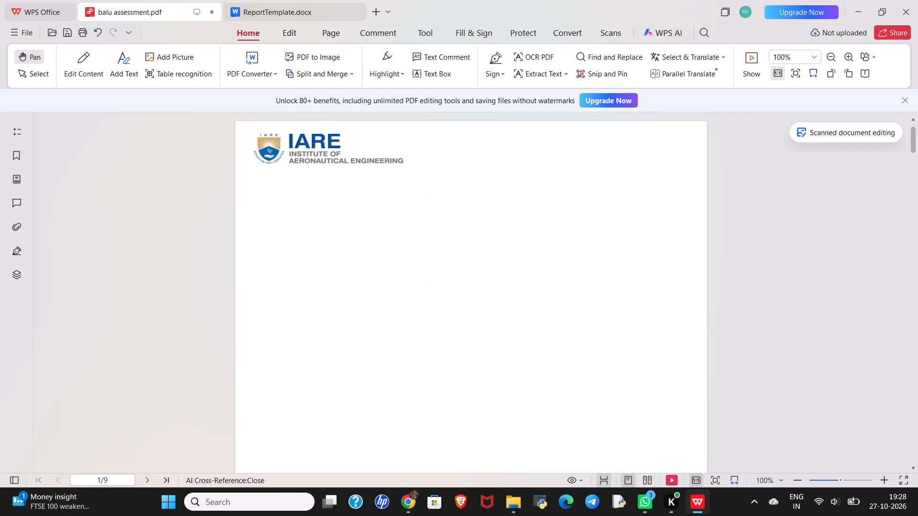
scroll(498, 166, down, 2)
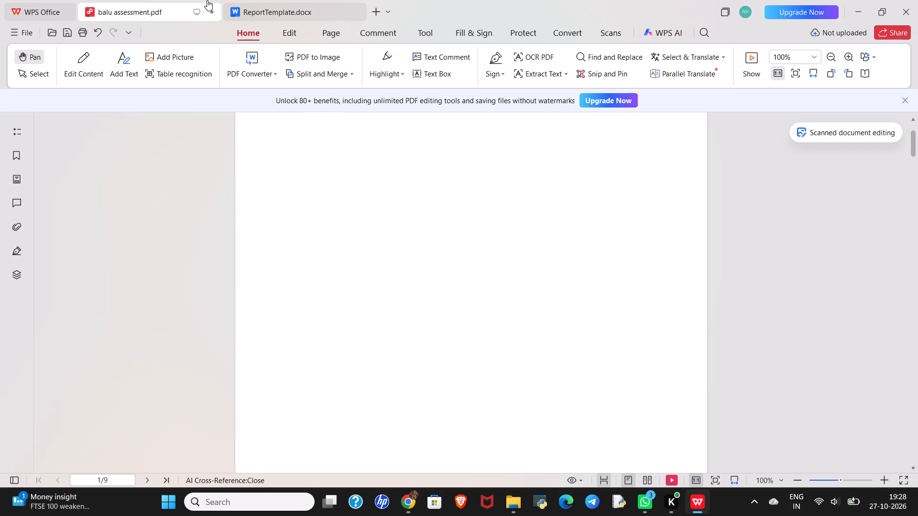
click(316, 6)
drag(278, 181, 320, 218)
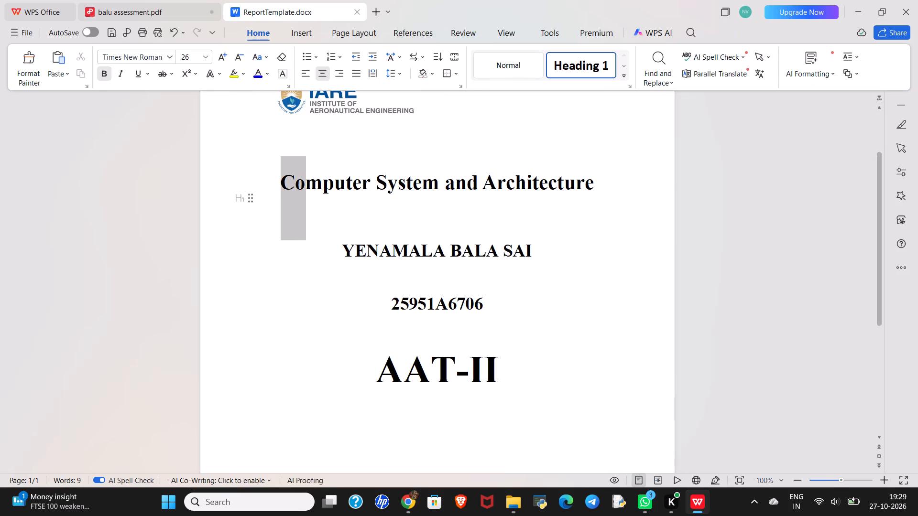
drag(320, 218, 523, 376)
click(523, 376)
key(ctrl+c)
ctrl+drag(523, 375, 316, 206)
drag(278, 174, 541, 363)
key(ctrl+c)
key(ctrl+c)
key(ctrl+c)
Paste the copied front-page text into a new text box below the IARE logo on page 1 of the balu assessment PDF.
click(125, 4)
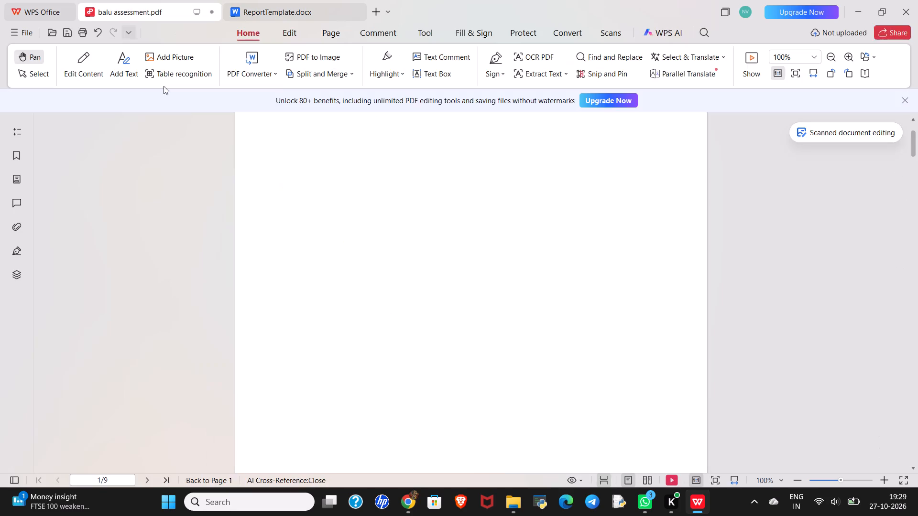
click(283, 176)
scroll(289, 178, up, 3)
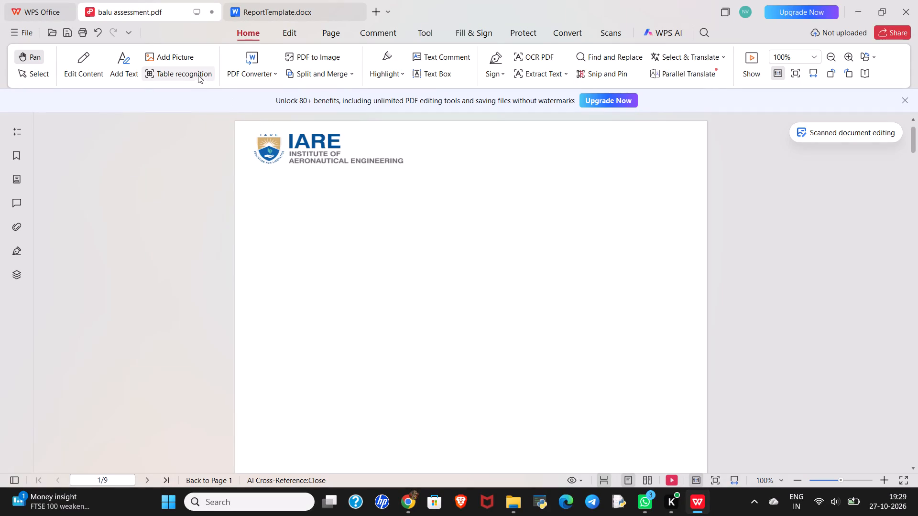
click(125, 65)
click(291, 207)
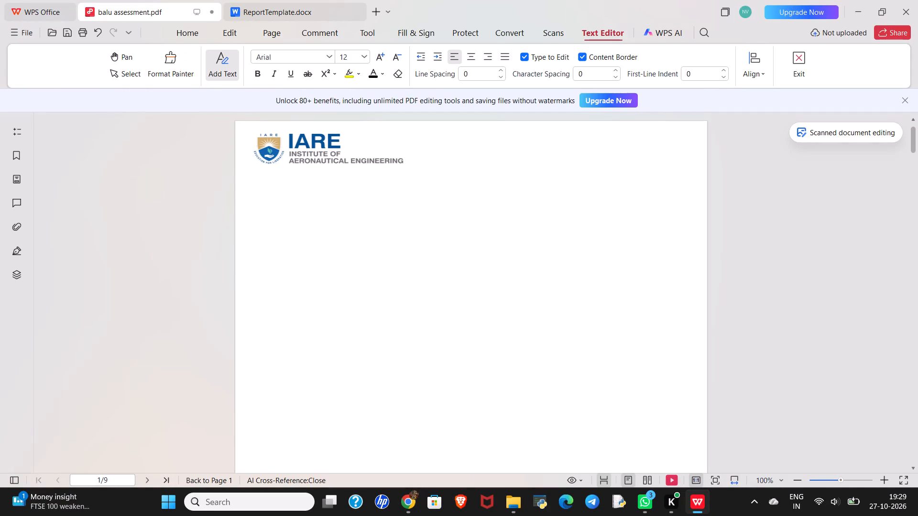
key(ctrl+v)
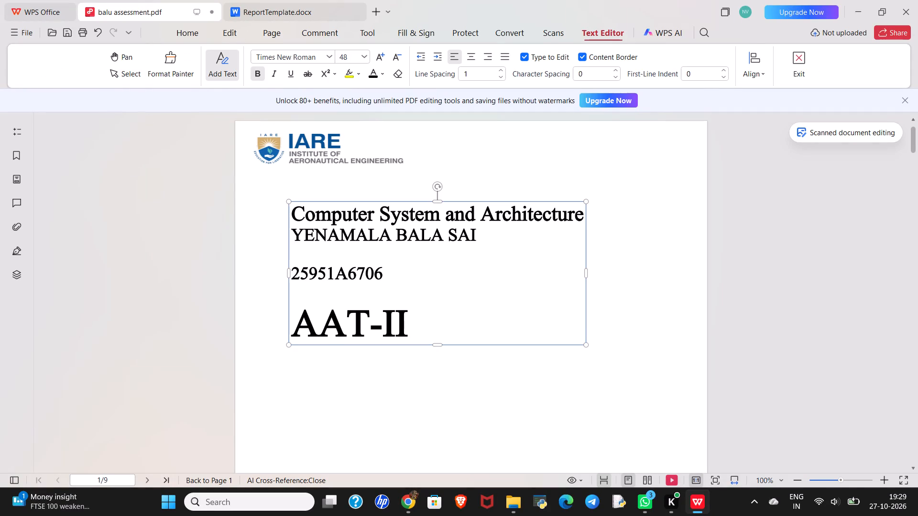
Insert four line breaks after the Computer System and Architecture title to space it from the student name.
drag(584, 344, 619, 445)
scroll(633, 400, down, 2)
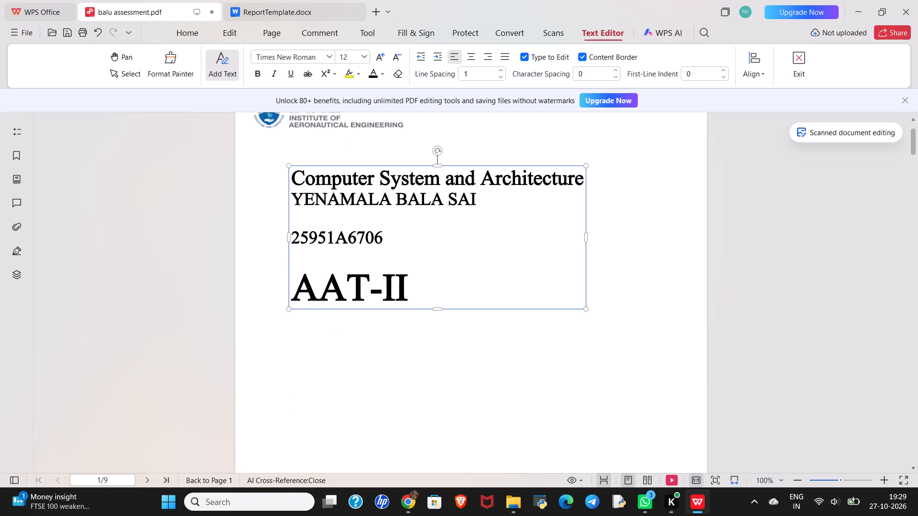
click(582, 179)
key(Return)
key(Return)
key(Return)
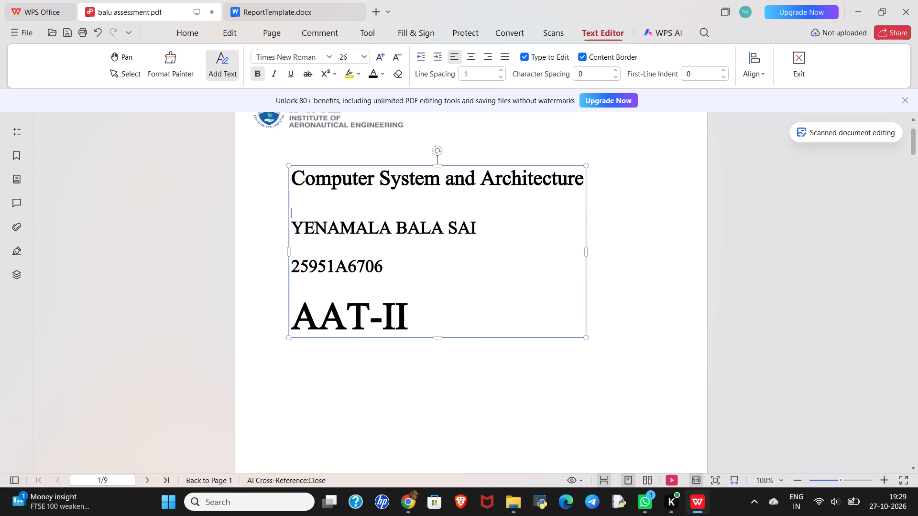
key(Return)
Centre-align the title, student name, roll number and AAT-II lines within the text box.
click(293, 244)
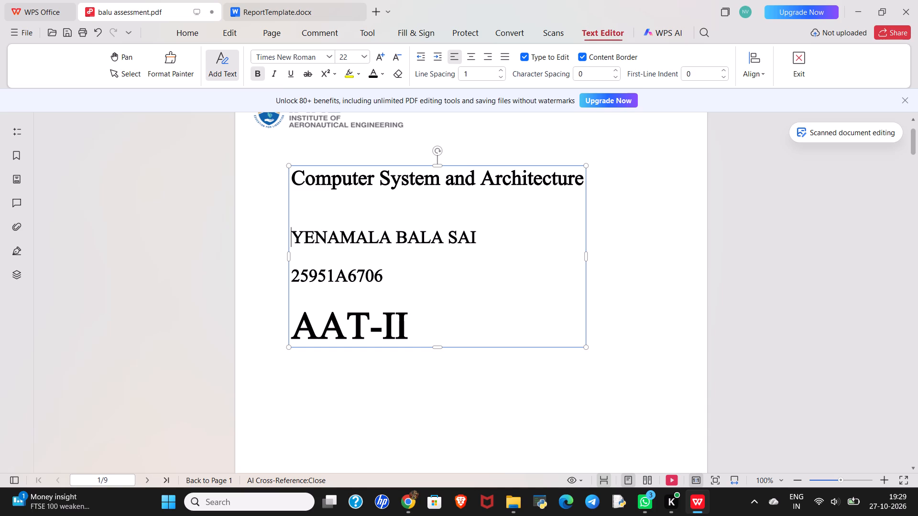
click(294, 183)
key(ctrl+e)
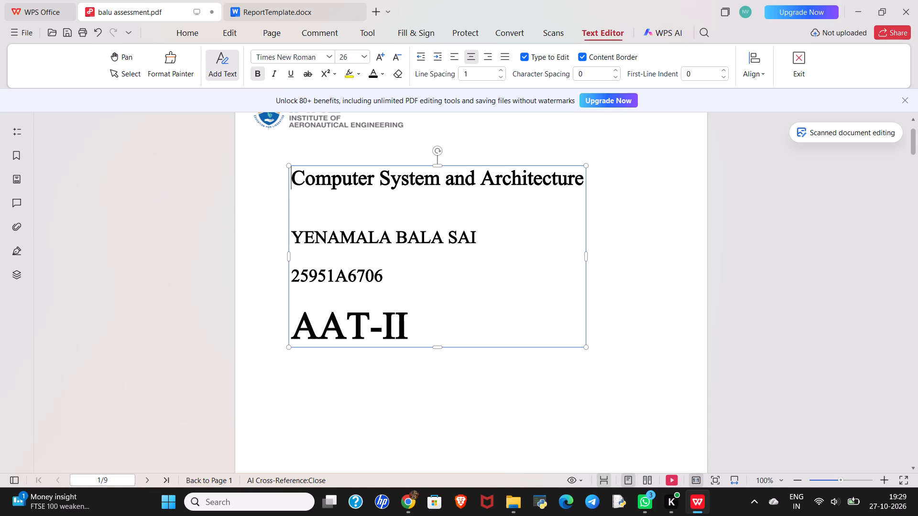
drag(586, 347, 654, 423)
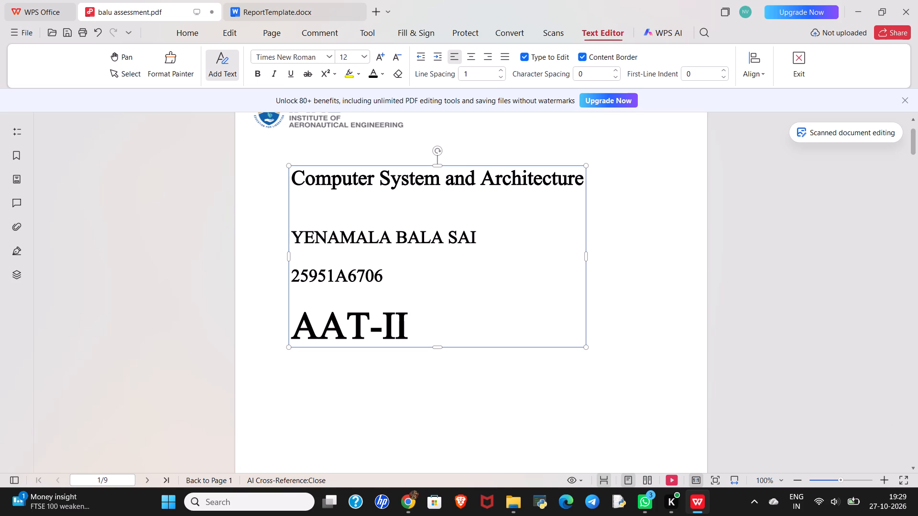
click(294, 238)
key(ctrl+e)
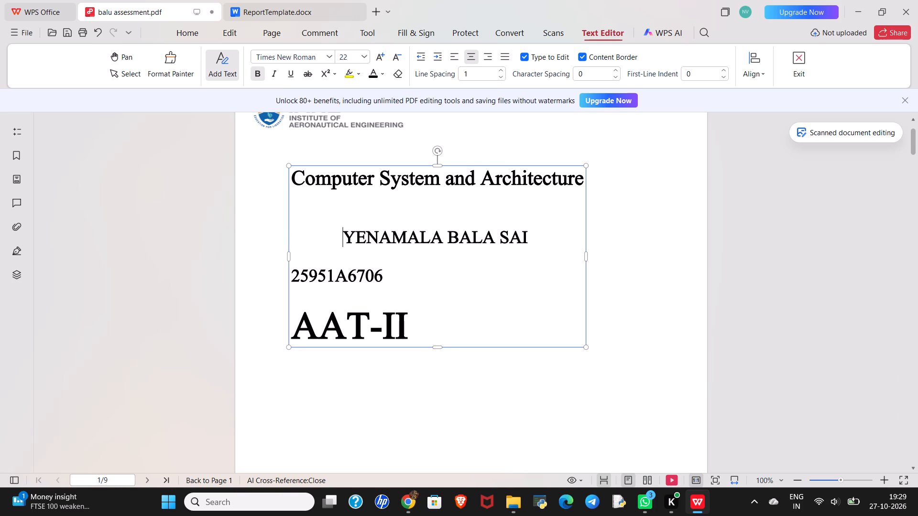
click(293, 271)
key(ctrl+e)
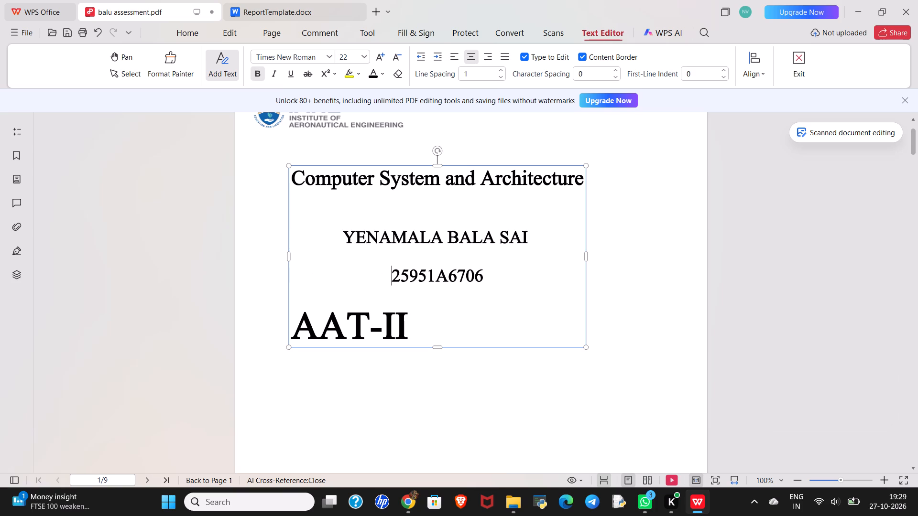
click(295, 321)
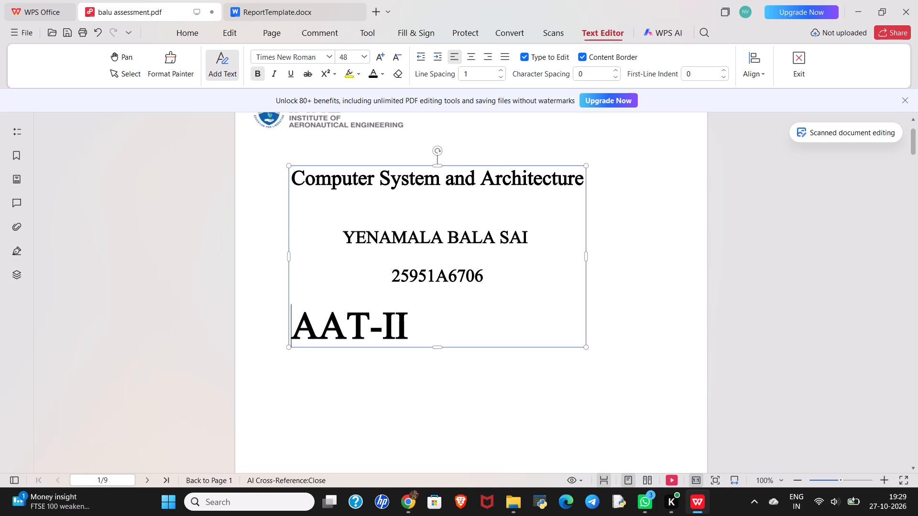
key(ctrl+e)
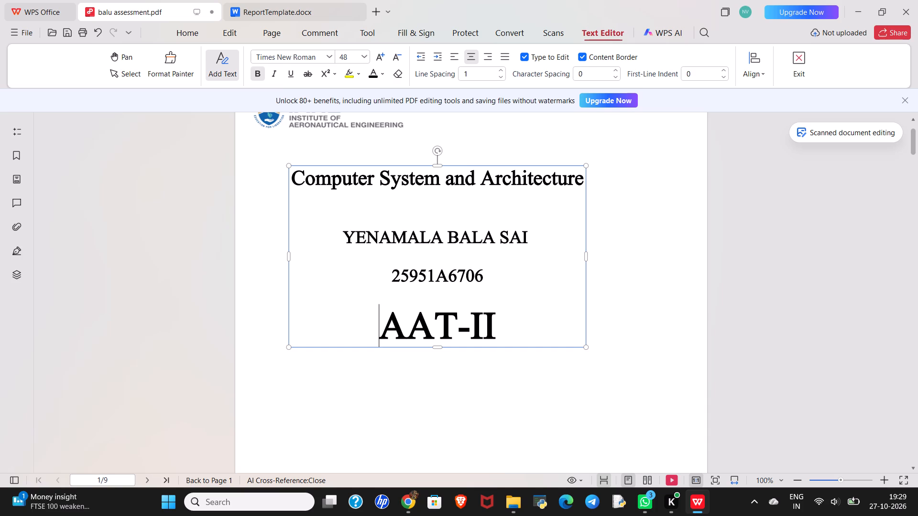
Move the front-page text box sideways to roughly the middle of the page width and deselect it.
drag(445, 164, 454, 169)
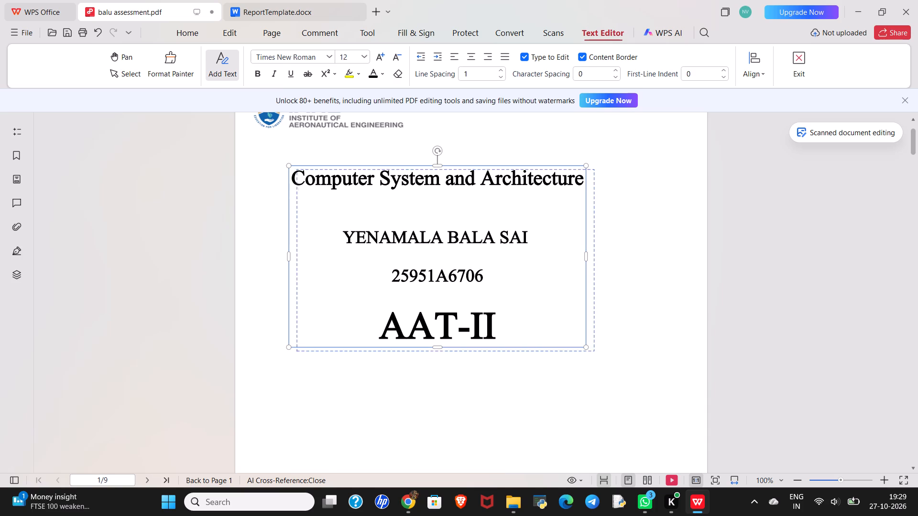
drag(454, 169, 484, 163)
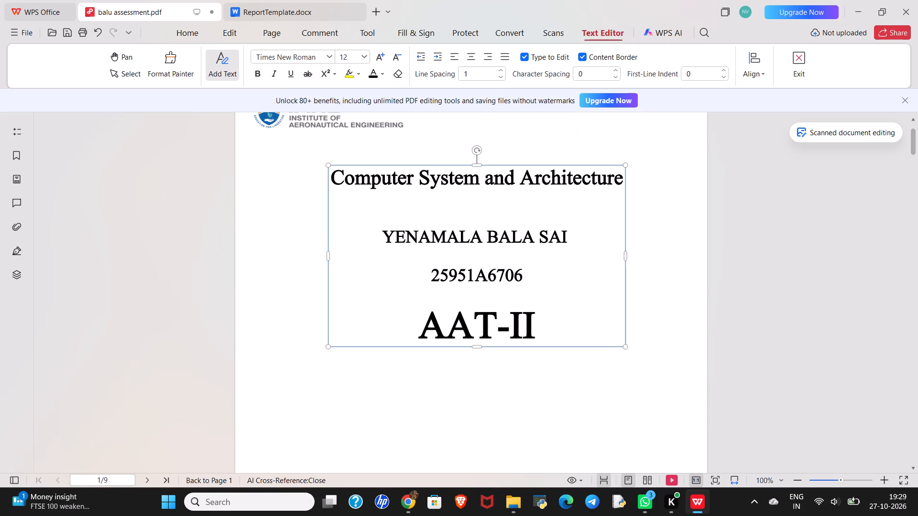
scroll(663, 296, up, 4)
scroll(661, 316, down, 13)
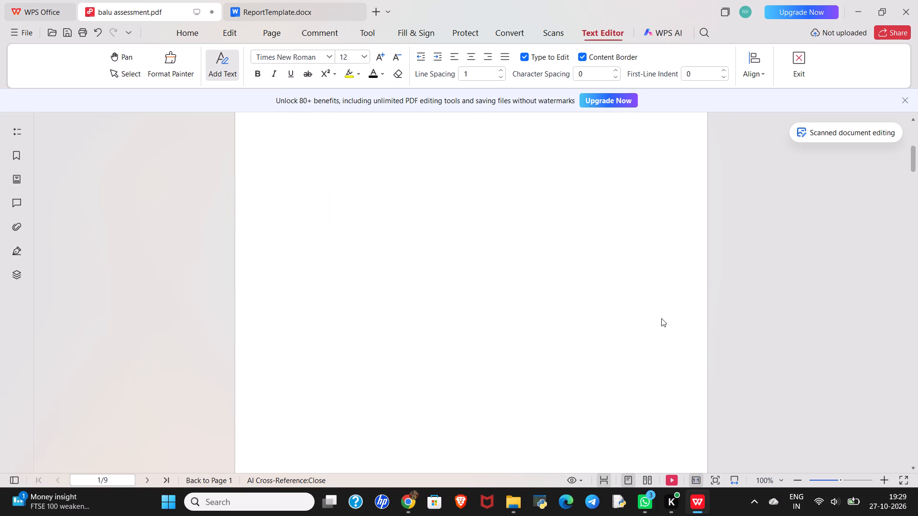
scroll(661, 318, down, 2)
scroll(661, 319, up, 14)
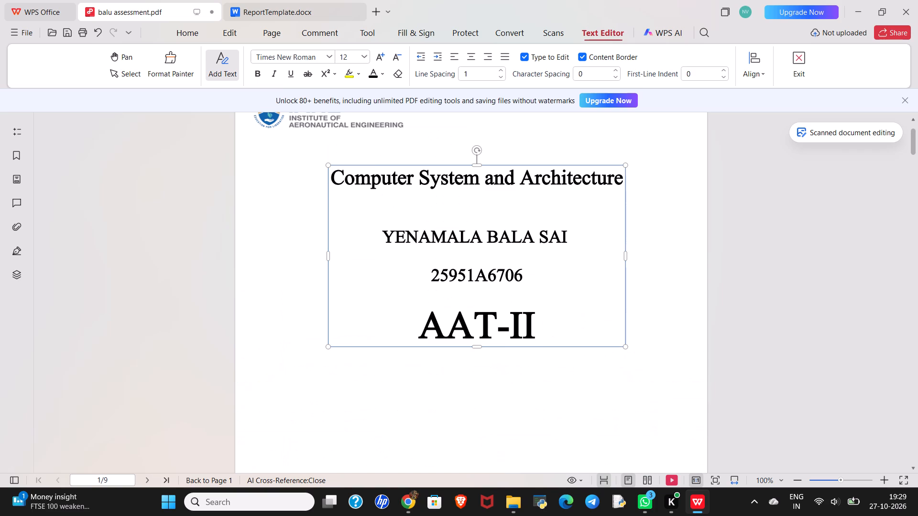
click(688, 335)
click(750, 331)
scroll(749, 330, up, 5)
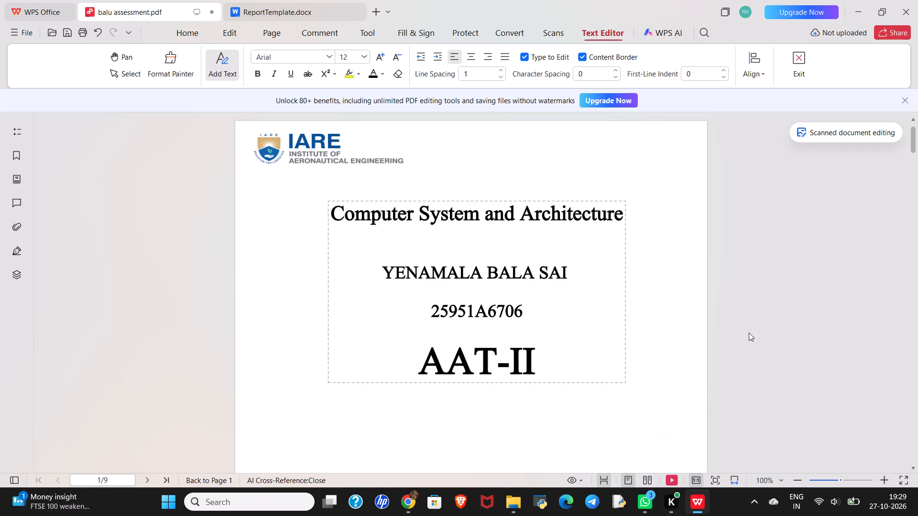
Close ReportTemplate.docx.
click(356, 9)
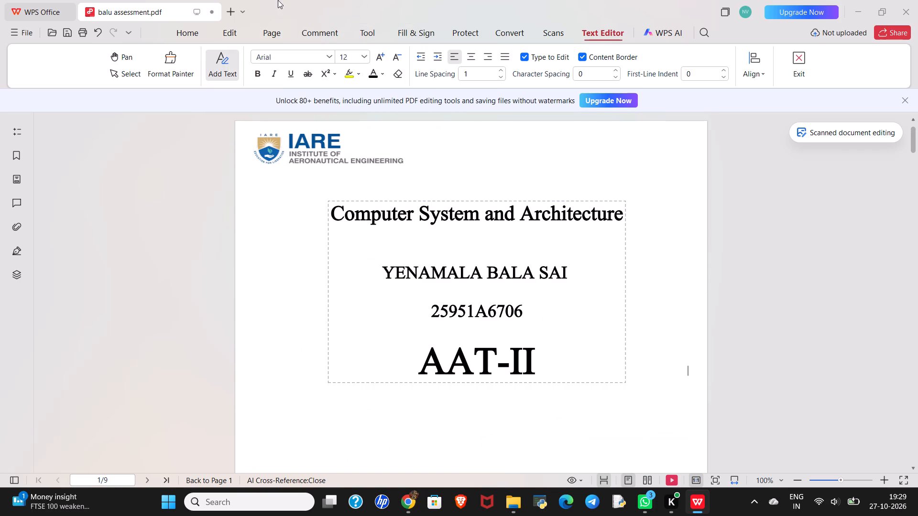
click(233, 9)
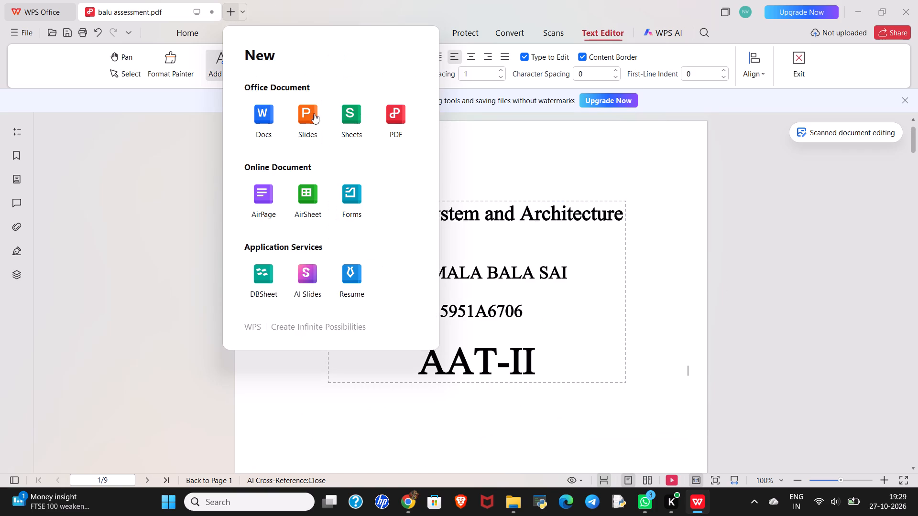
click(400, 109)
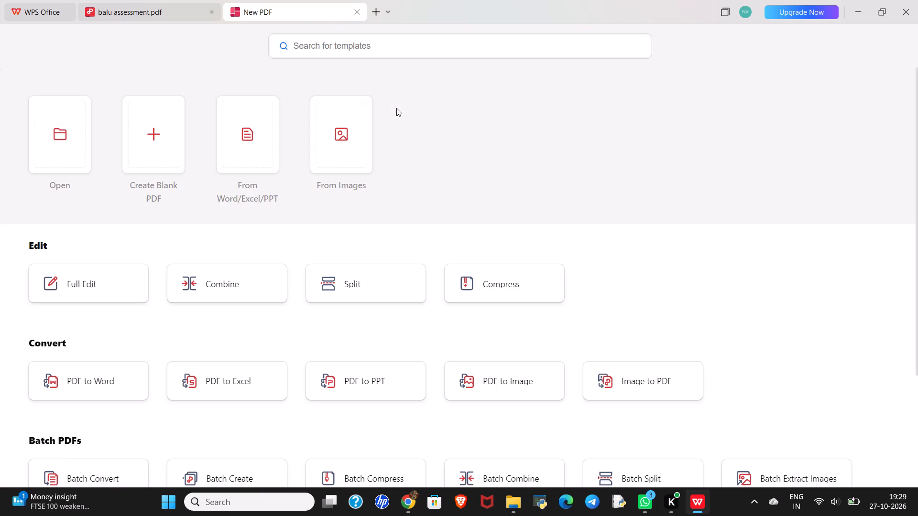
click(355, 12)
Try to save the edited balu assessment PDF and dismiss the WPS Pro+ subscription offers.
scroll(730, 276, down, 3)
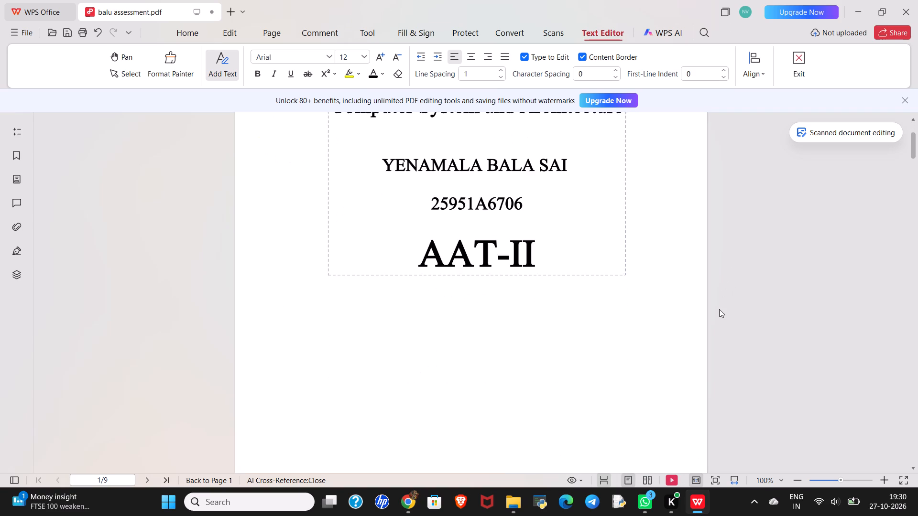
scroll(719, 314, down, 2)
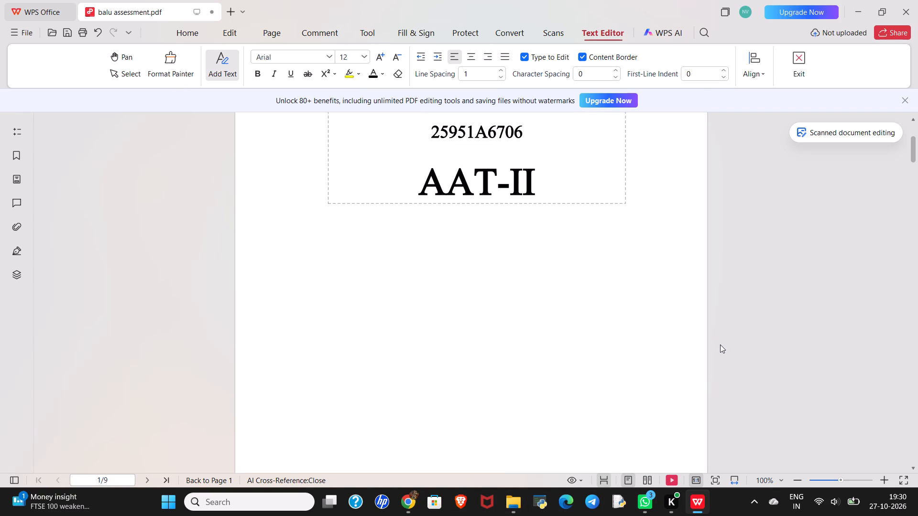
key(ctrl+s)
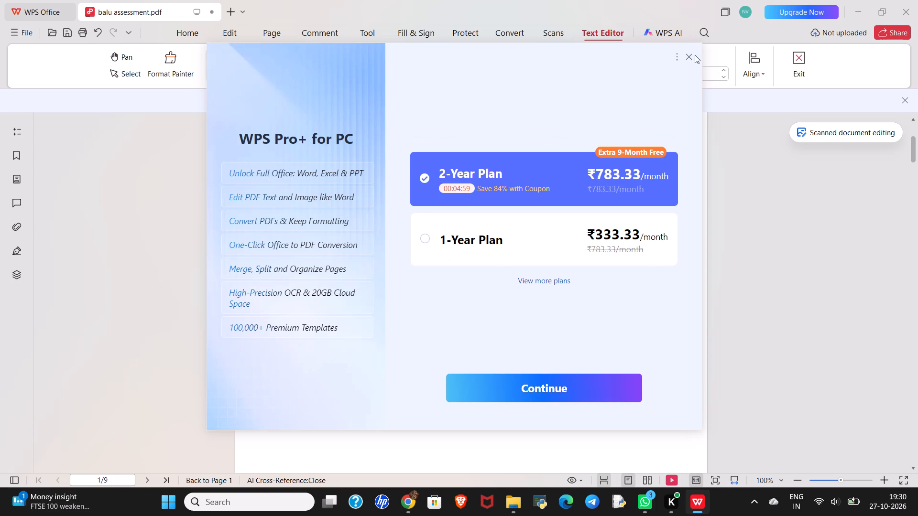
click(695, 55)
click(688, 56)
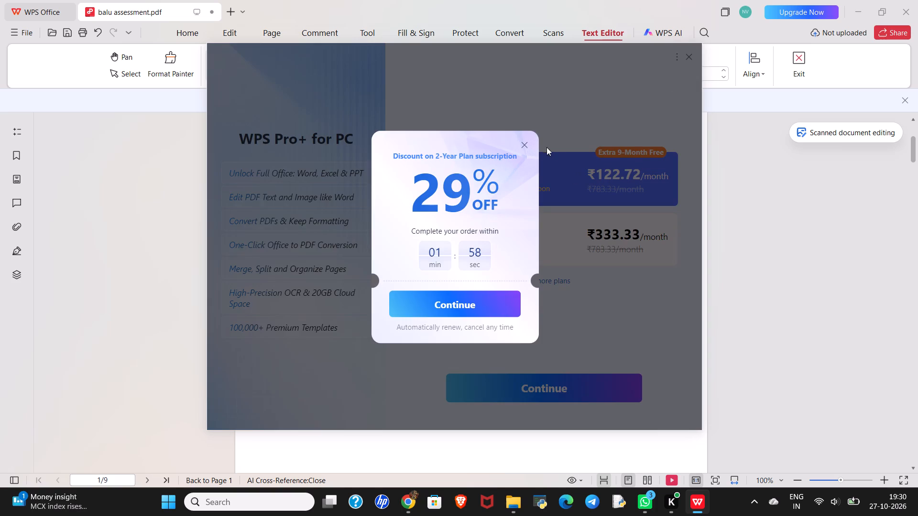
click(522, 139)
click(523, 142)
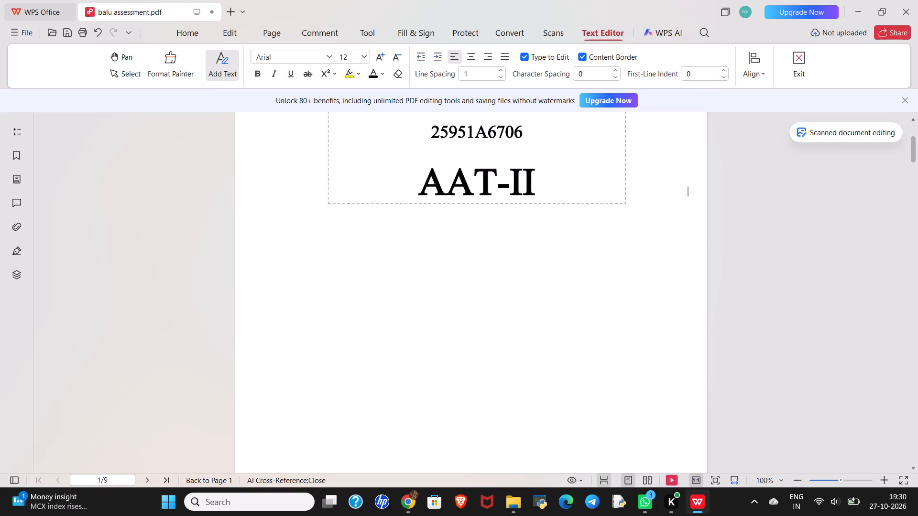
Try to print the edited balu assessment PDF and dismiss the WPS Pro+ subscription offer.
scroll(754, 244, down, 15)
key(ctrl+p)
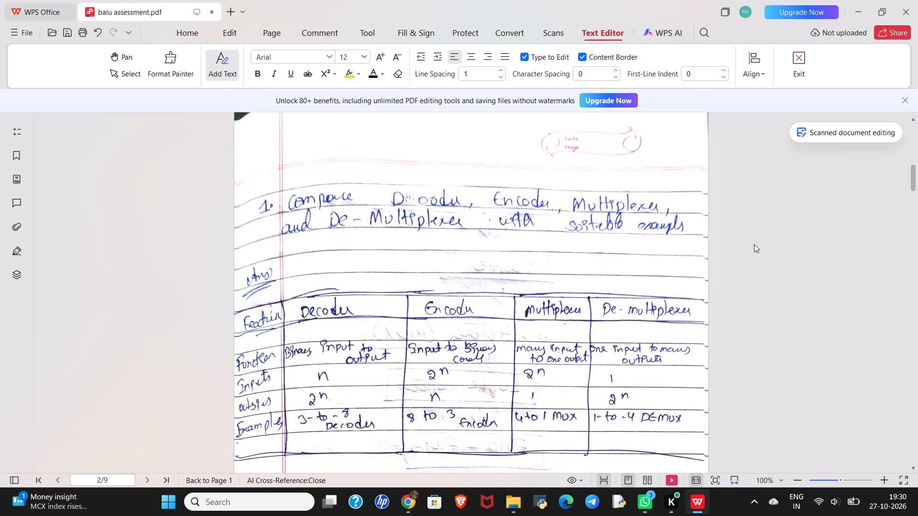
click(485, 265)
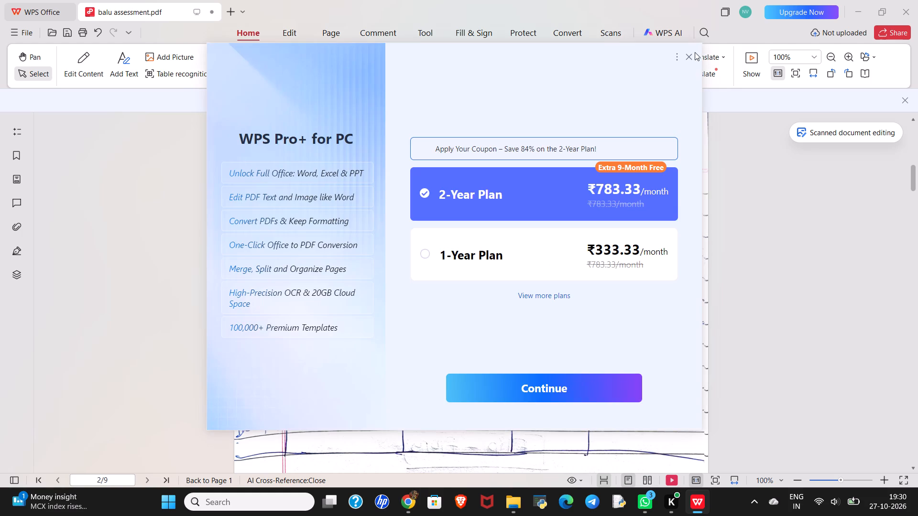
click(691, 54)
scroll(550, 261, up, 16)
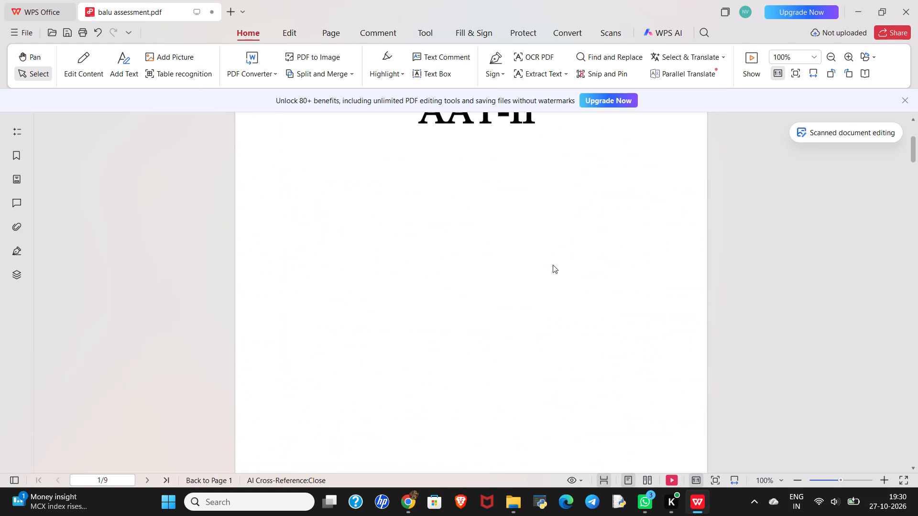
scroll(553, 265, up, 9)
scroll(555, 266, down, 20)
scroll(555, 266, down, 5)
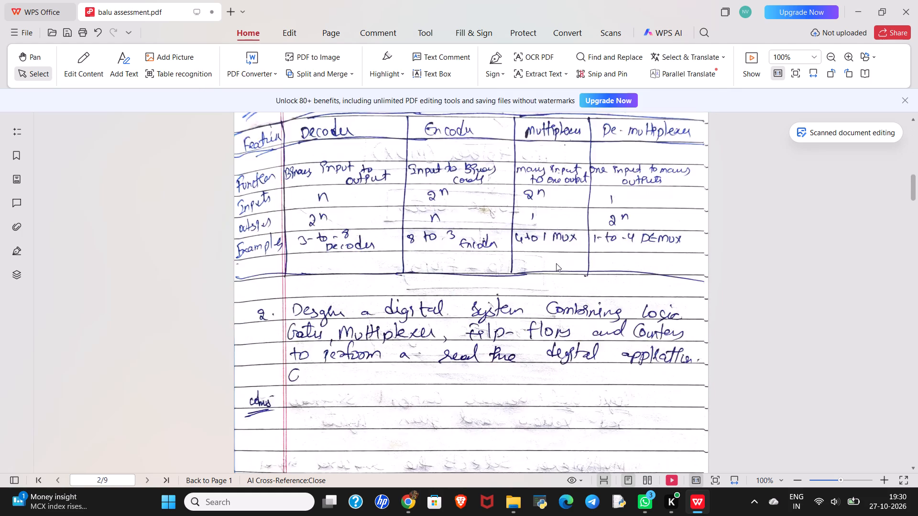
Dismiss the subscription upgrade banner above the PDF's front page and try to close the window.
scroll(556, 263, up, 20)
scroll(556, 263, up, 9)
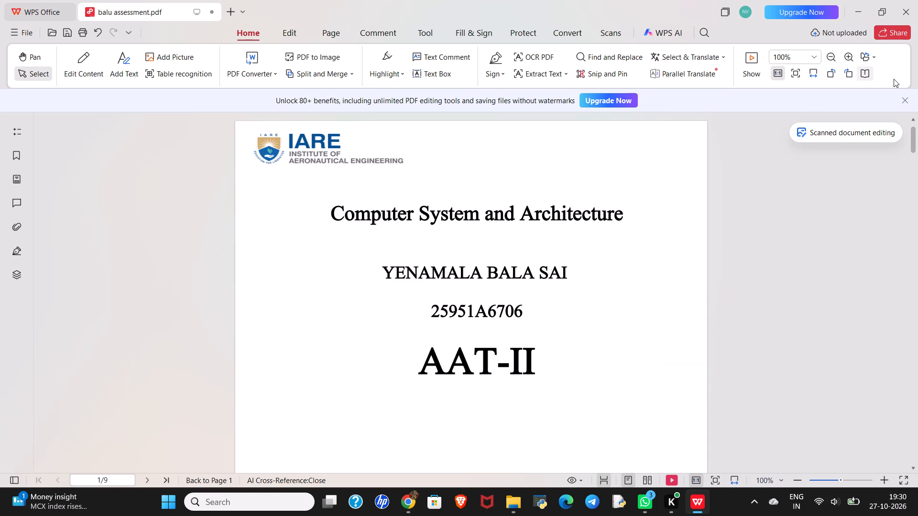
click(899, 97)
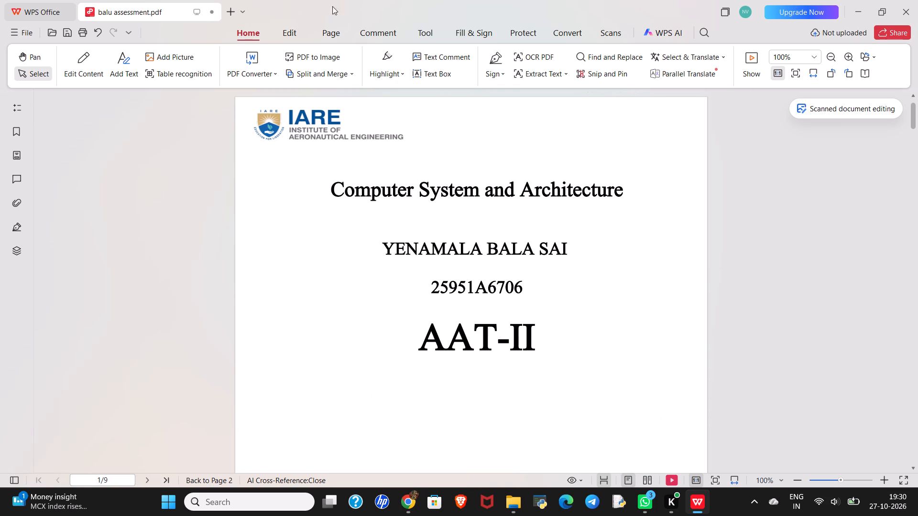
click(917, 0)
Switch to Chrome, replace the IARE image search with a new search for "pdf to word", and open iLovePDF's converter.
click(415, 503)
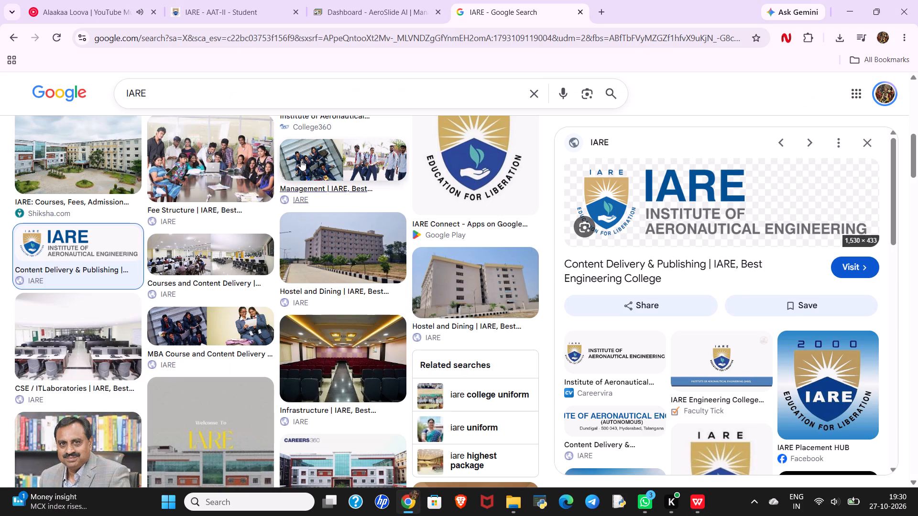
click(603, 14)
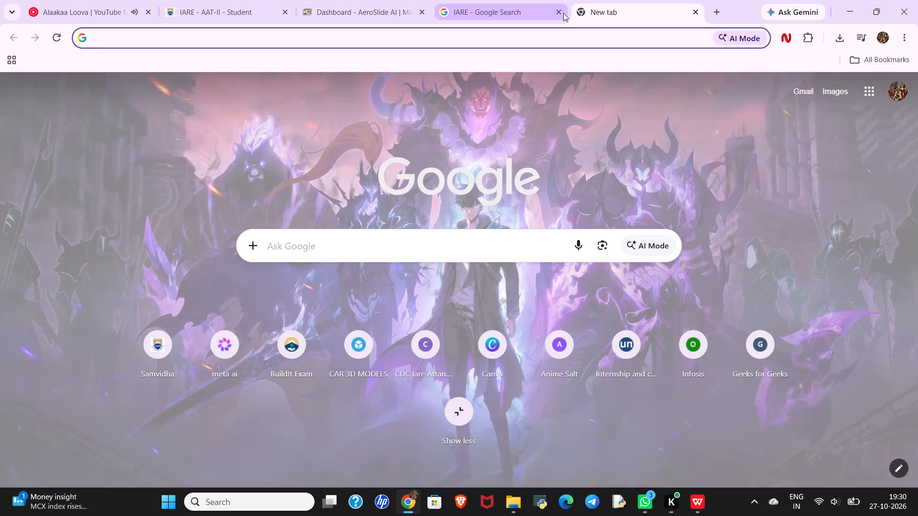
click(558, 13)
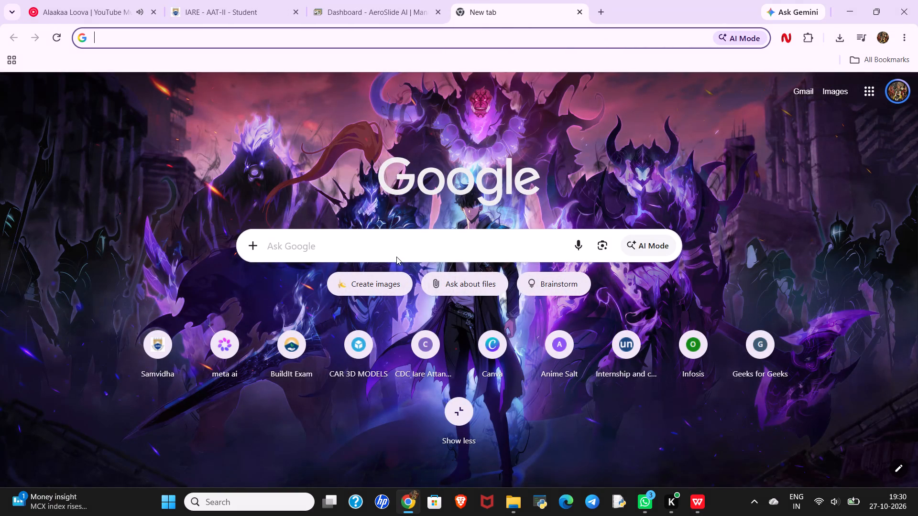
click(396, 257)
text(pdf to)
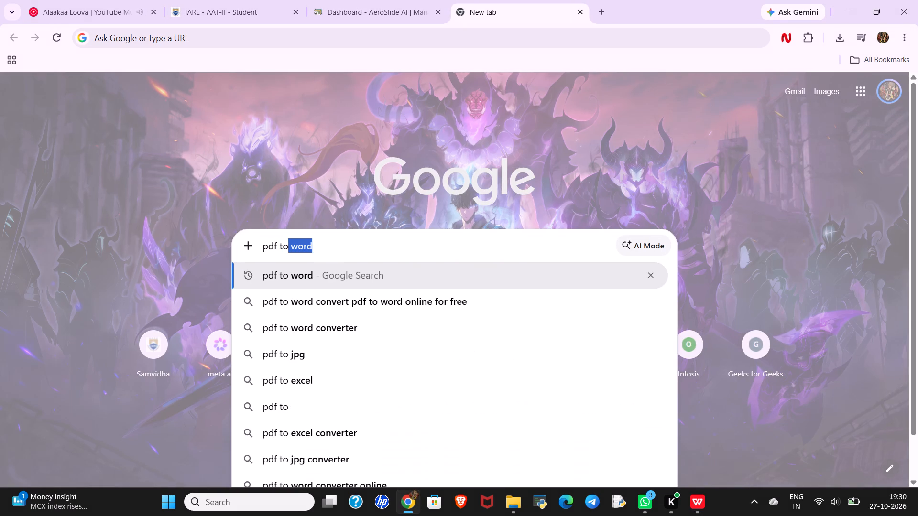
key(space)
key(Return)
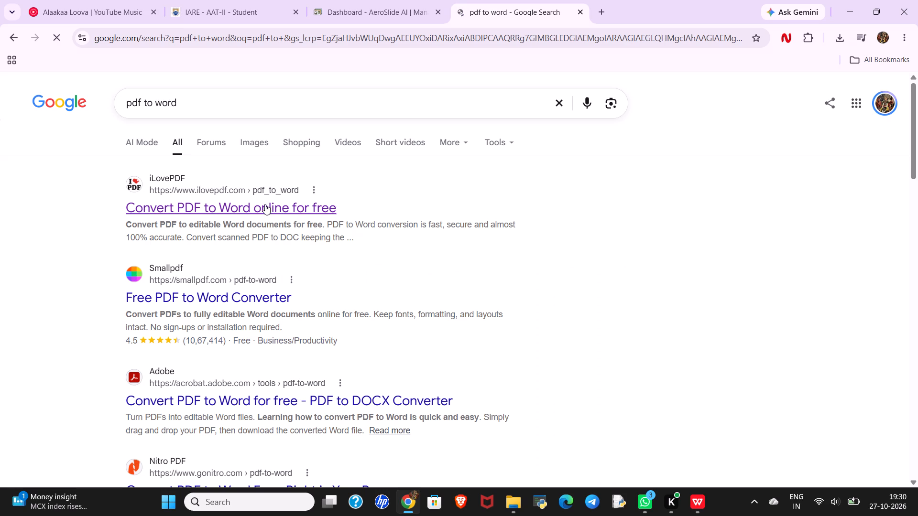
click(265, 204)
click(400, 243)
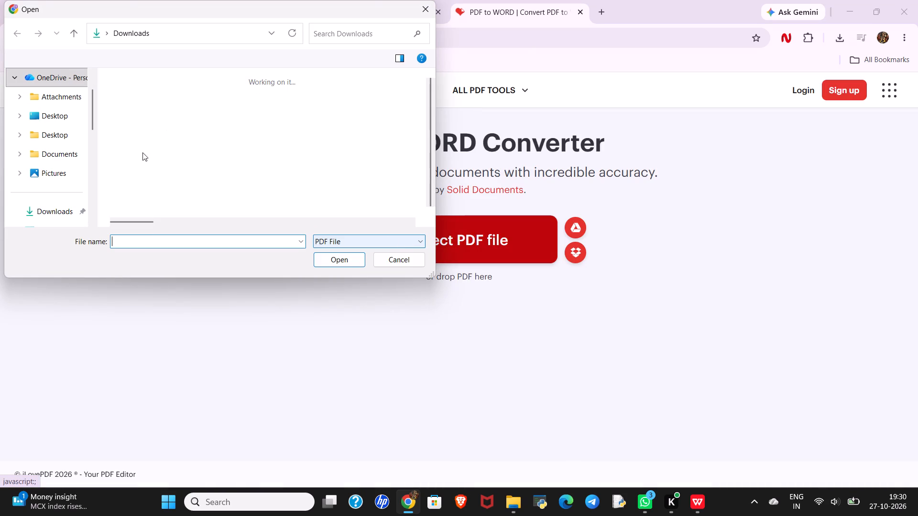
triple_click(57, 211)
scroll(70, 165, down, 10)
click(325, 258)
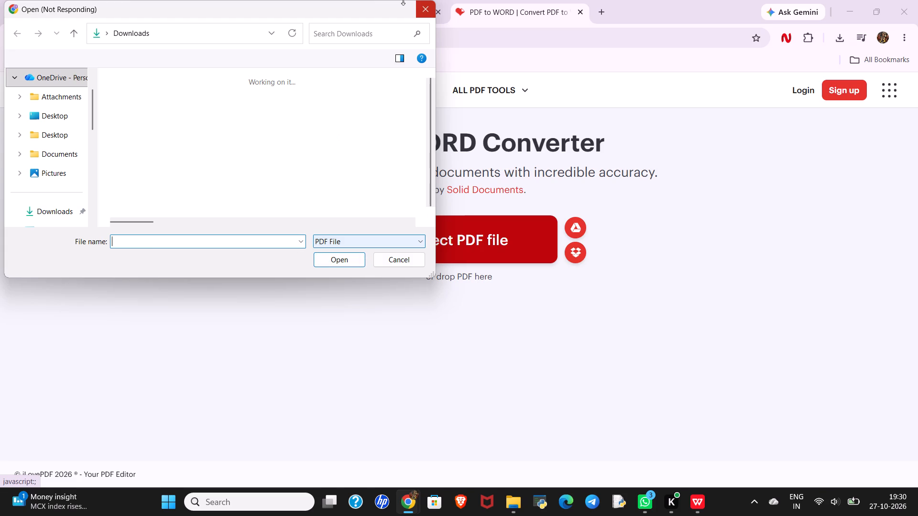
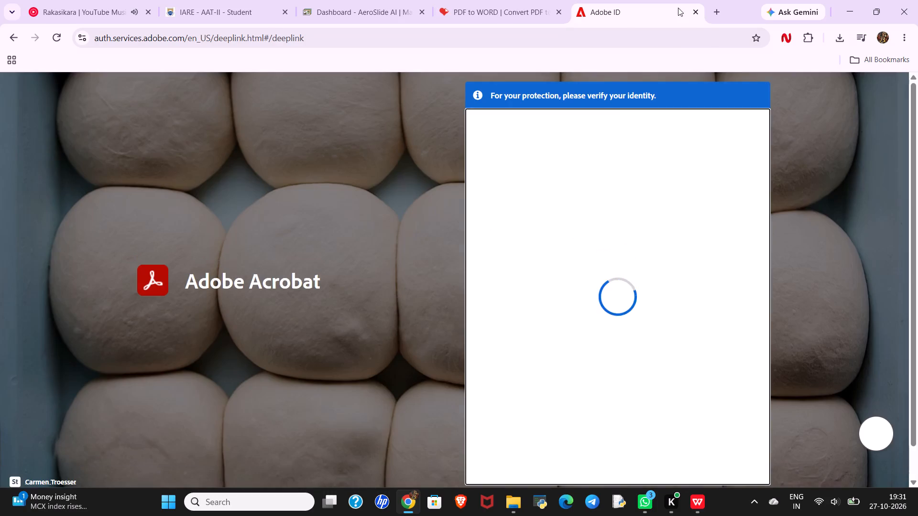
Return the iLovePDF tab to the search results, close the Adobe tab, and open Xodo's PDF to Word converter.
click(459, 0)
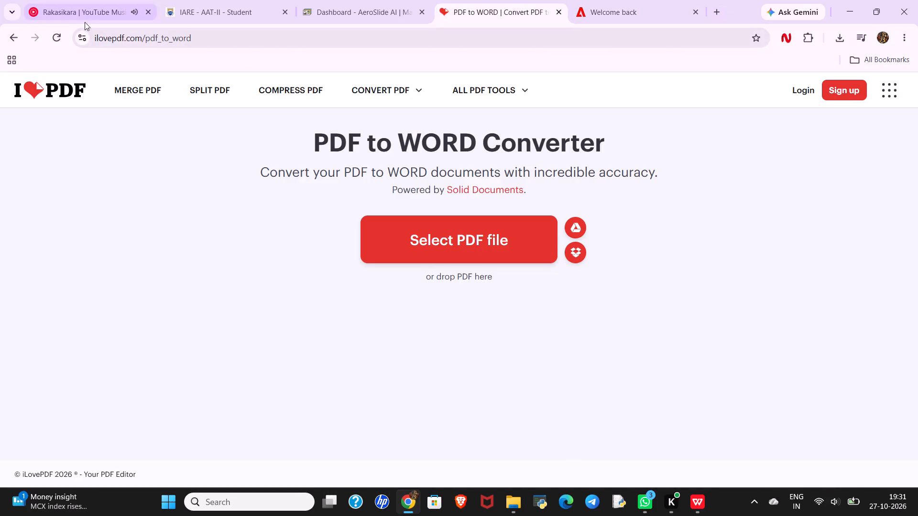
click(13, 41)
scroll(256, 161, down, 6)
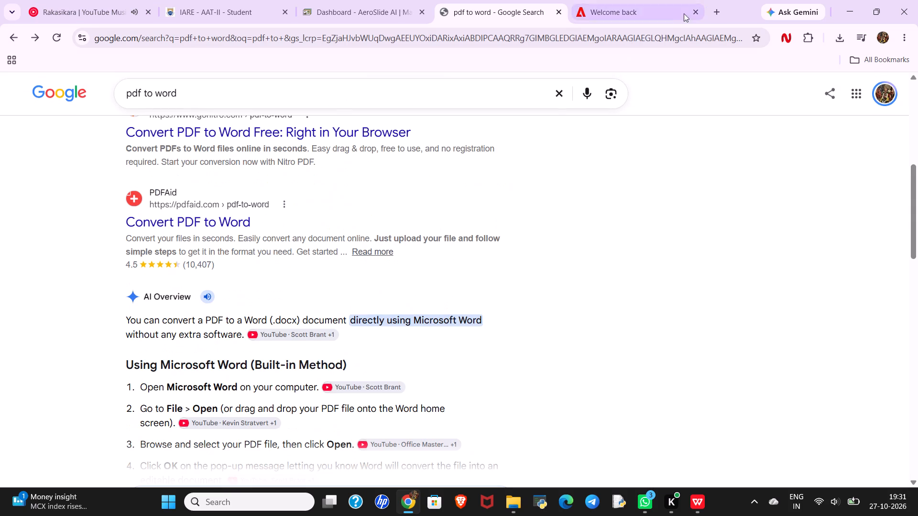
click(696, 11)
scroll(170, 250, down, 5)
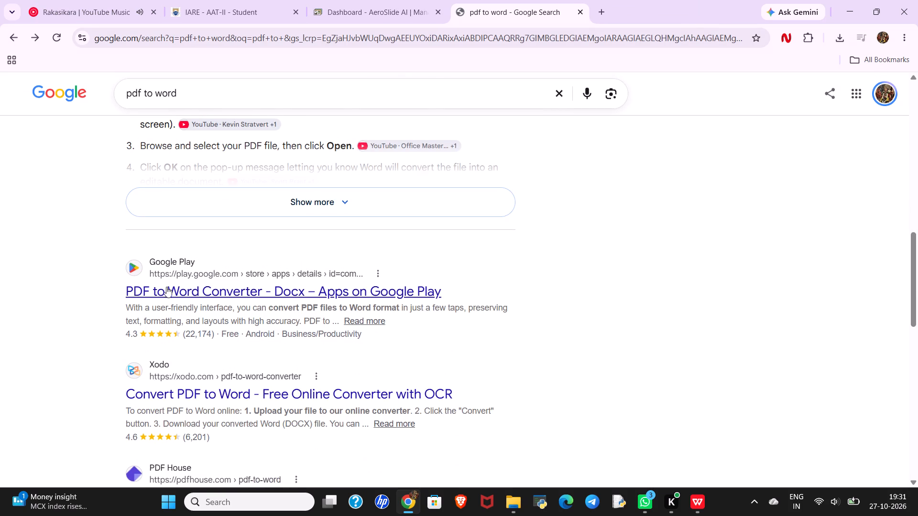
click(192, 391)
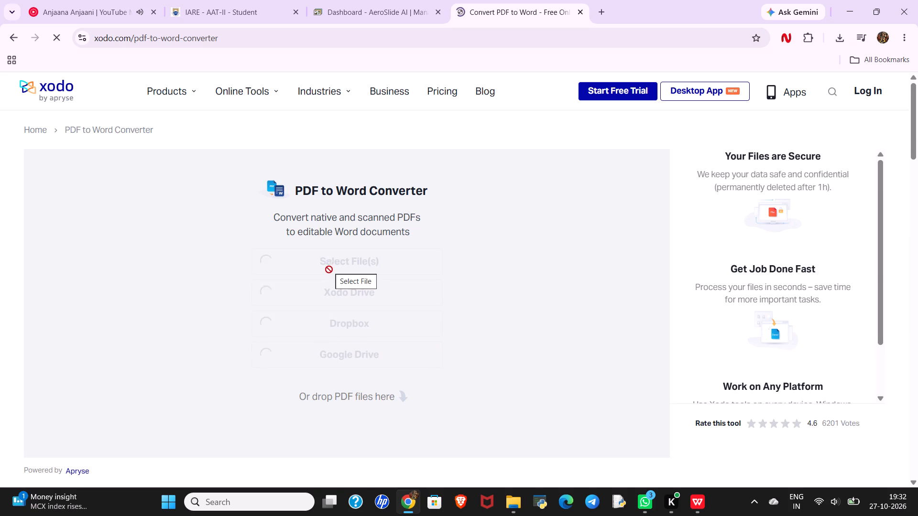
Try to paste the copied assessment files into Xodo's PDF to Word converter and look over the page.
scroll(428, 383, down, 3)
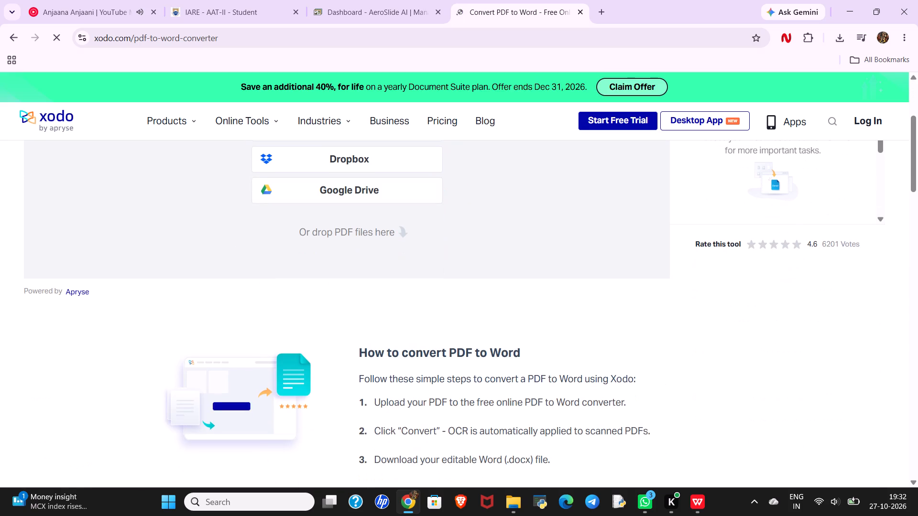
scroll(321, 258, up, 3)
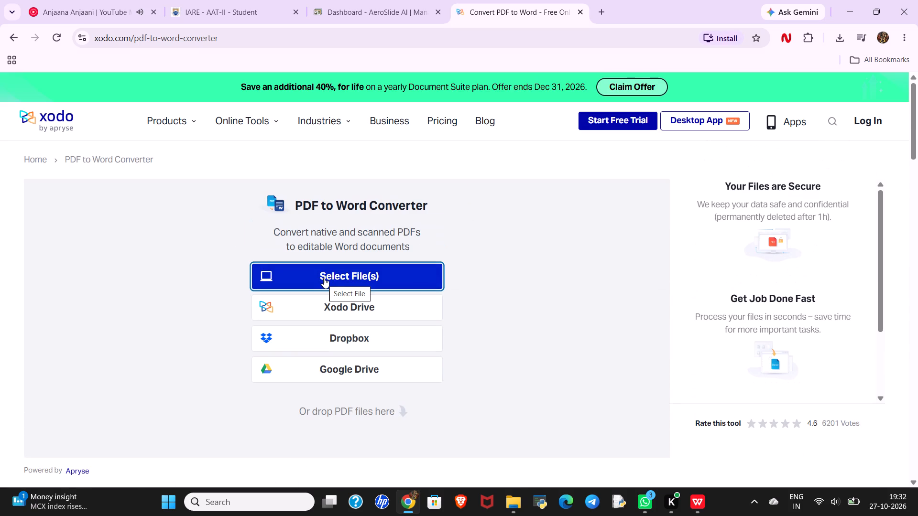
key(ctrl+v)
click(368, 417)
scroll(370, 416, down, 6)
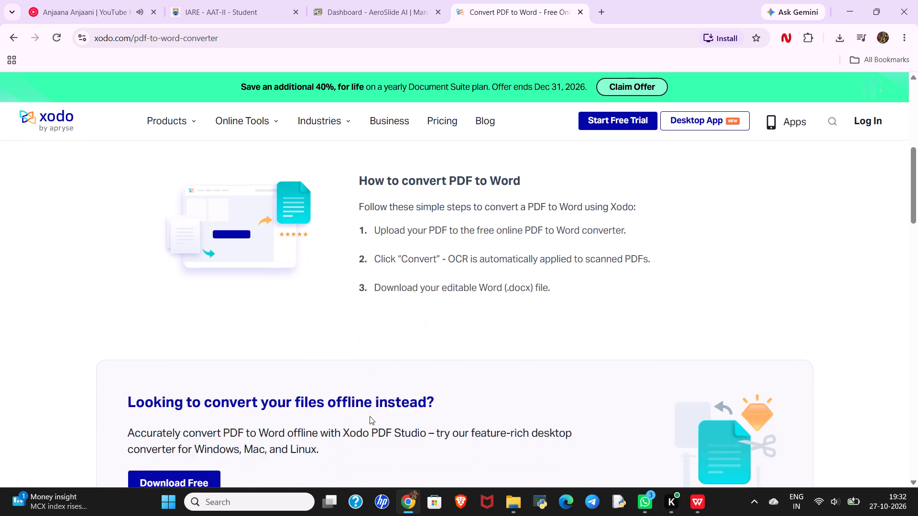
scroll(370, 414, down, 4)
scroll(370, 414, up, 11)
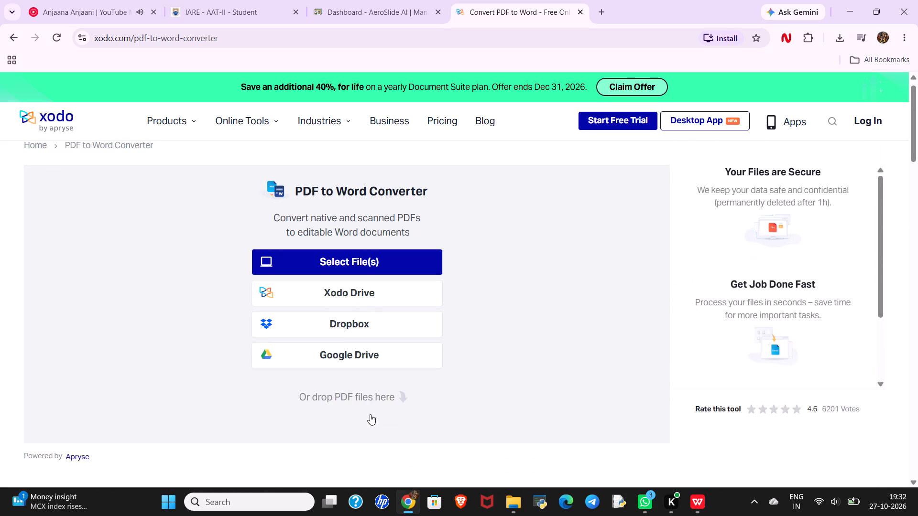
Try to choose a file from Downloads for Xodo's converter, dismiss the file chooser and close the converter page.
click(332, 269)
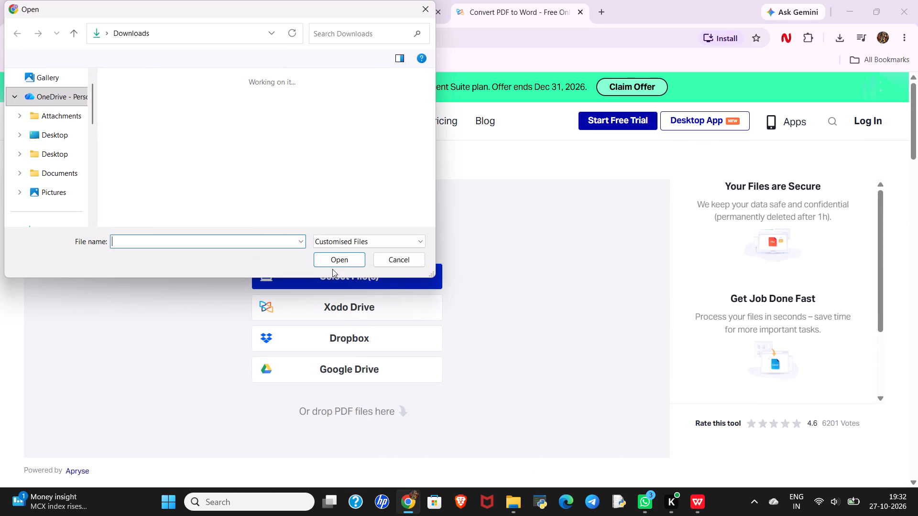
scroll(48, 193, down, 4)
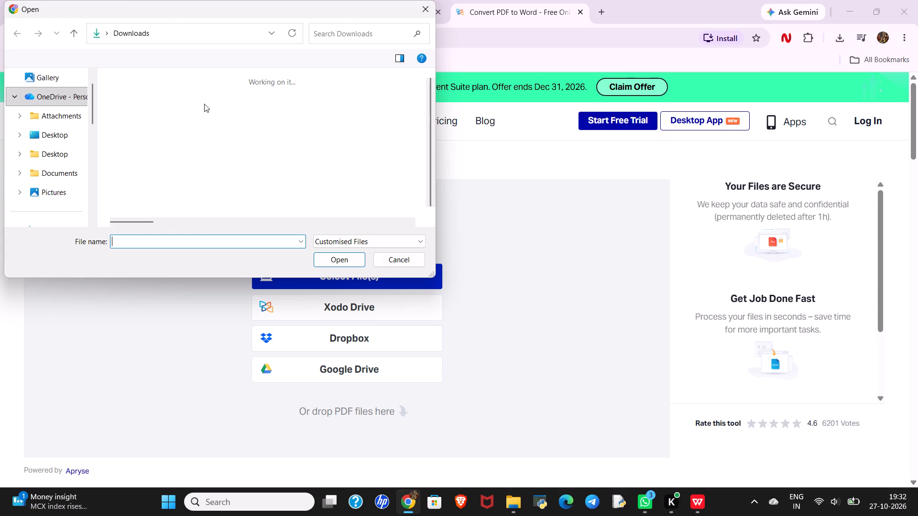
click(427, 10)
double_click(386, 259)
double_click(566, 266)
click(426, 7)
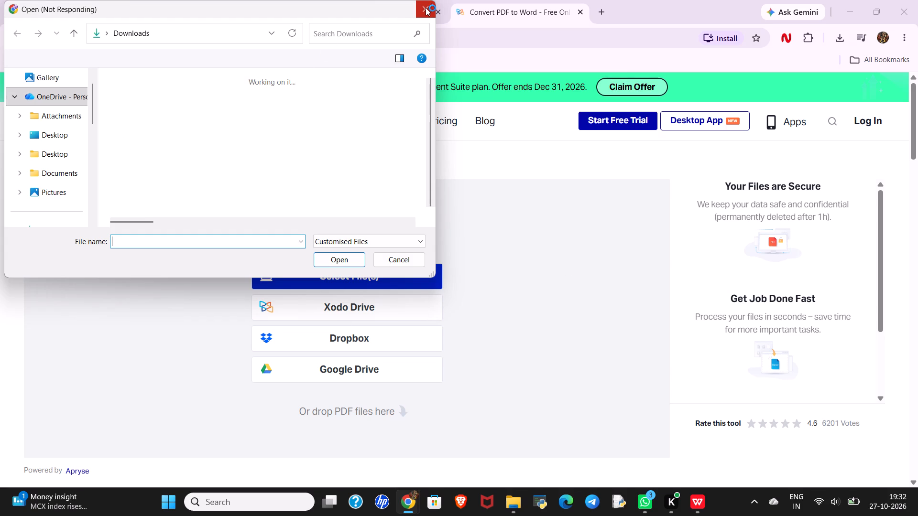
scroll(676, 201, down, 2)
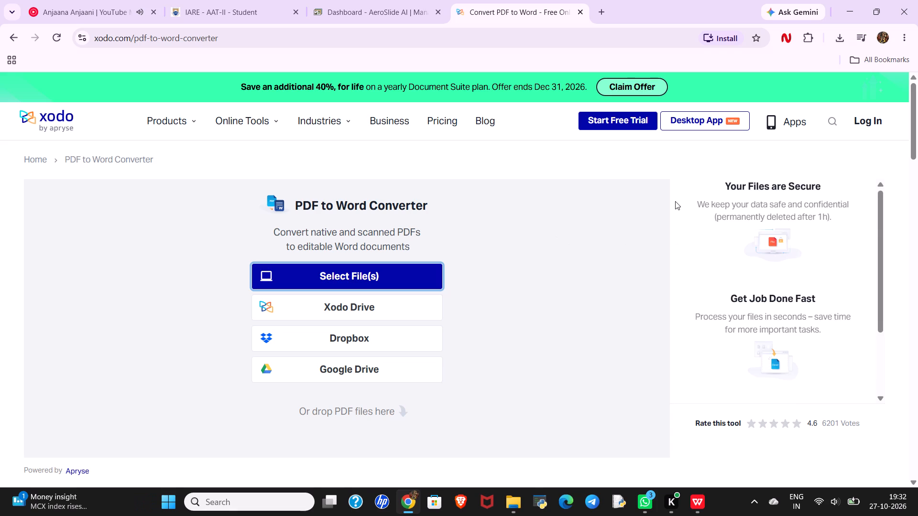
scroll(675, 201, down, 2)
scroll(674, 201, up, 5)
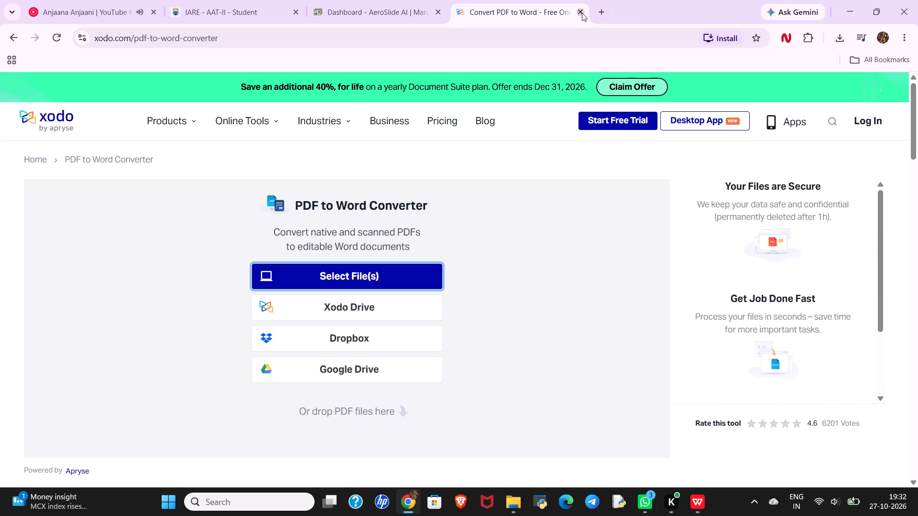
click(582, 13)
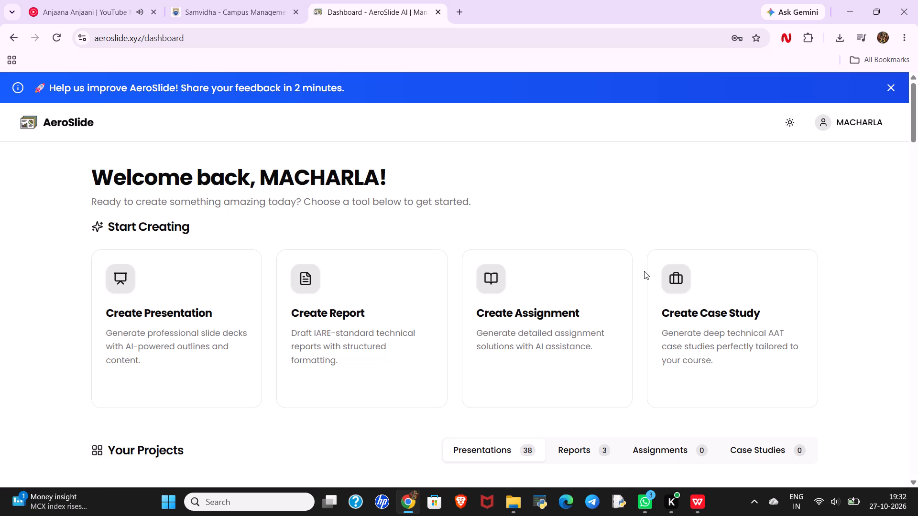
Open a new browser tab.
click(462, 14)
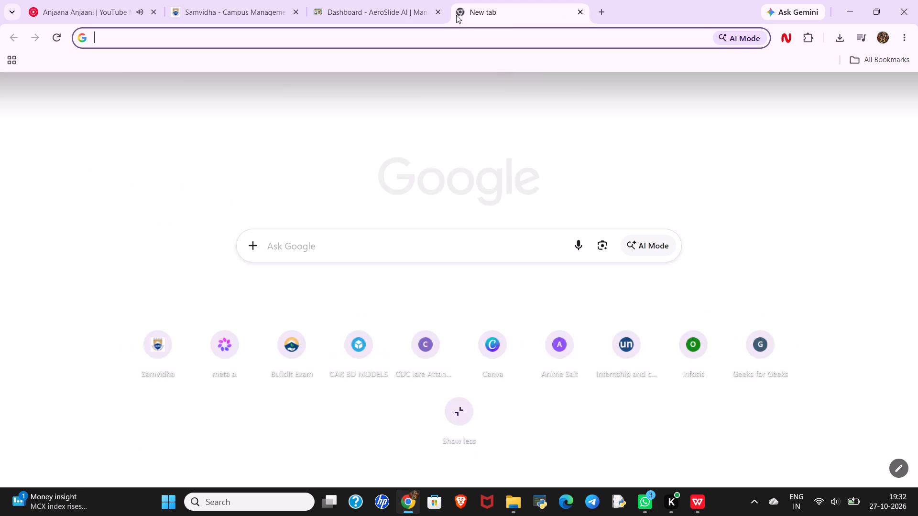
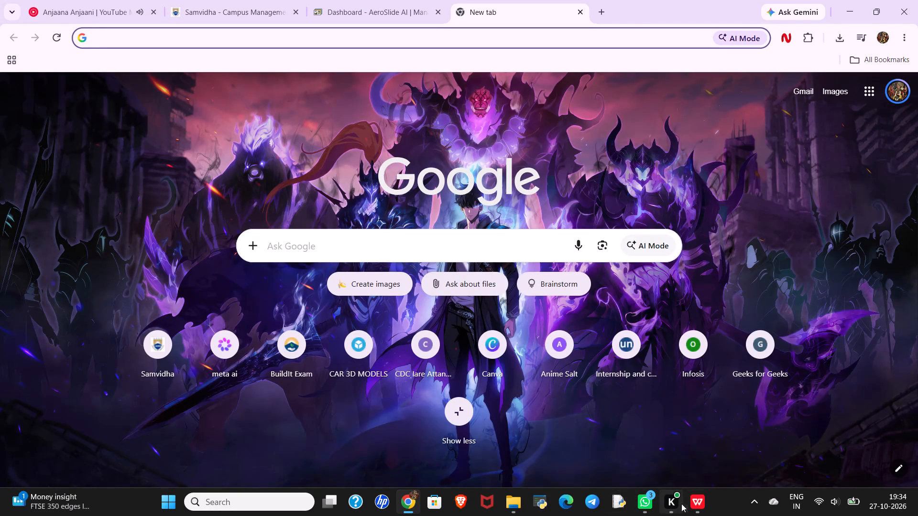
Switch to WPS Office, where balu assessment.pdf is open.
click(694, 504)
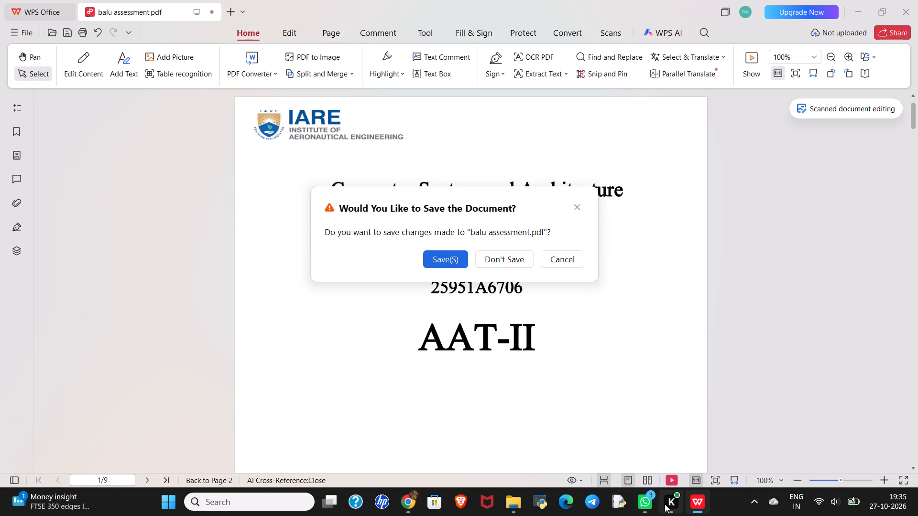